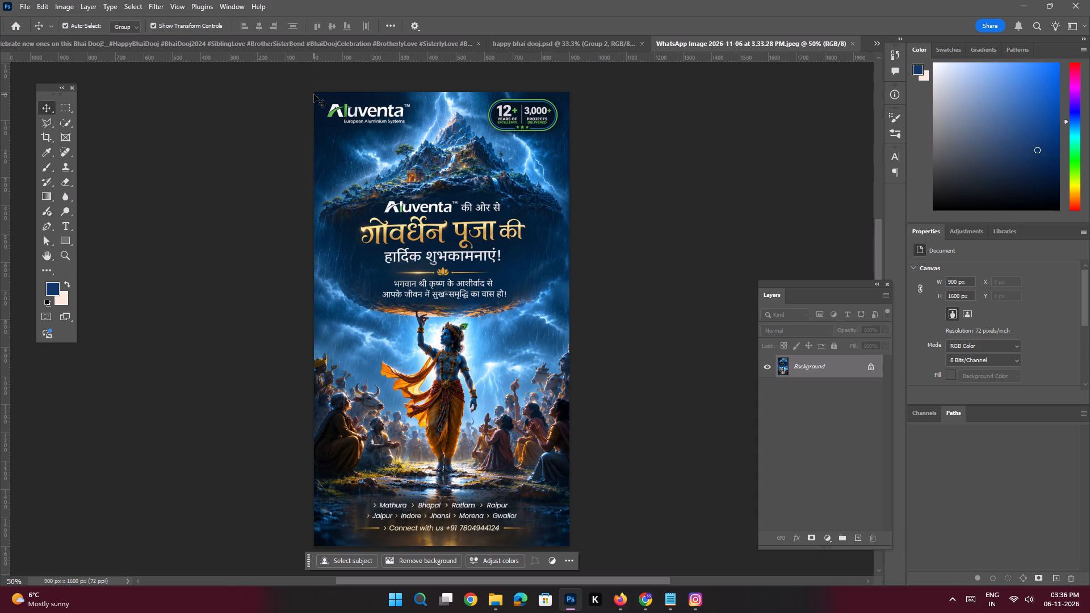
Unlock the Background layer of the Govardhan Puja poster to convert it into a regular layer.
{"action": "left_click", "coordinate": [872, 368]}
Select the central greeting text block with the Polygonal Lasso, from the Aluventa line down to the two-line blessing below the lotus divider.
{"action": "key", "text": "space"}
{"action": "left_click_drag", "start_coordinate": [435, 181], "coordinate": [466, 251], "text": "ctrl"}
{"action": "left_click_drag", "start_coordinate": [501, 251], "coordinate": [501, 262]}
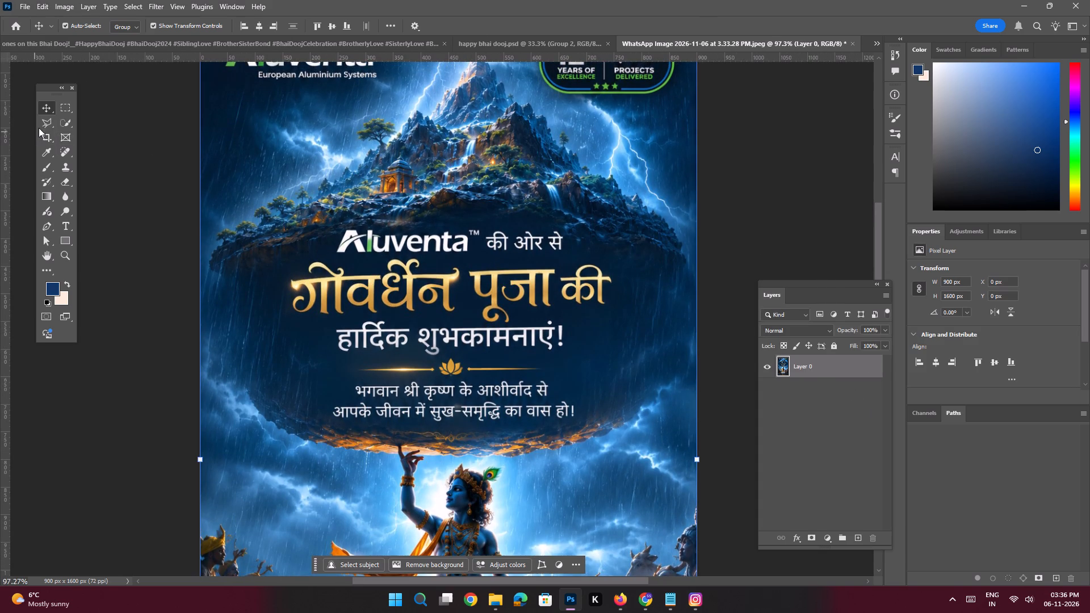
{"action": "left_click", "coordinate": [40, 127]}
{"action": "key", "text": "space"}
{"action": "left_click_drag", "start_coordinate": [329, 175], "coordinate": [346, 216], "text": "ctrl"}
{"action": "left_click", "coordinate": [353, 245]}
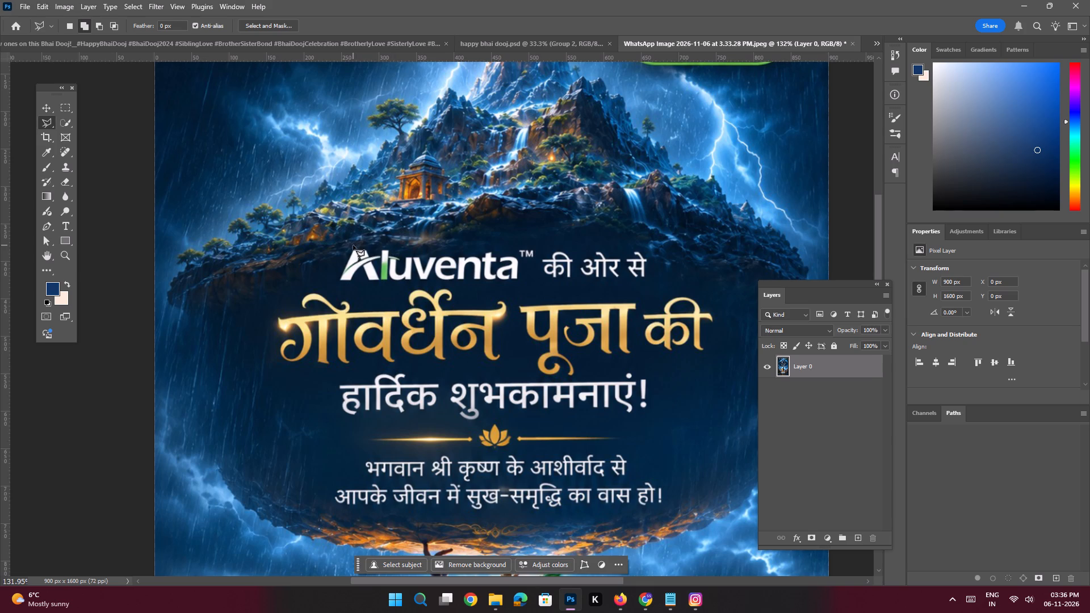
{"action": "left_click", "coordinate": [647, 251], "text": "shift"}
{"action": "left_click", "coordinate": [656, 289]}
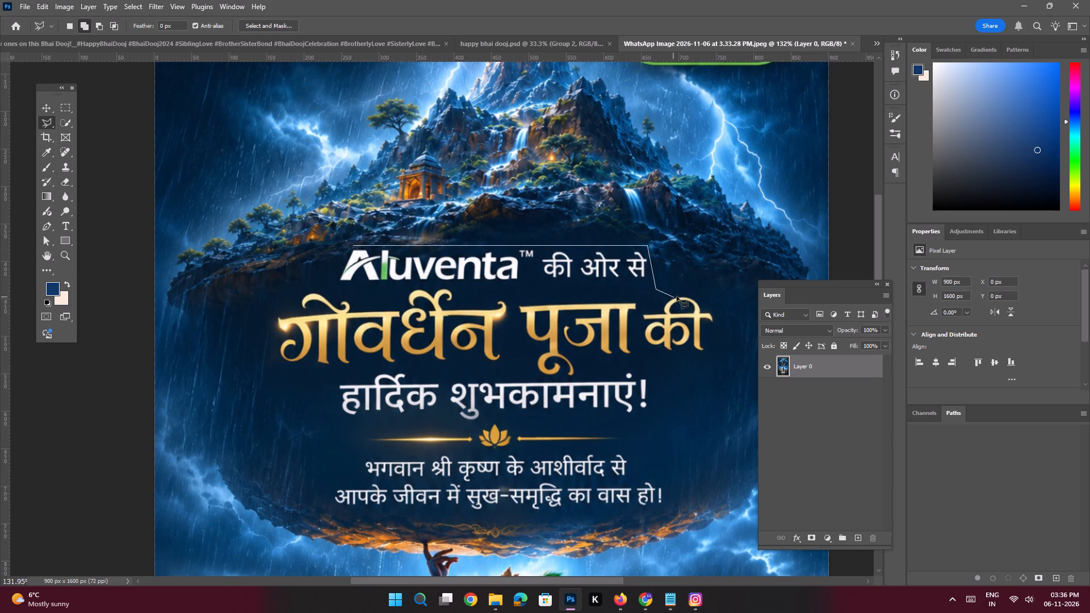
{"action": "left_click", "coordinate": [693, 287]}
{"action": "left_click", "coordinate": [707, 296]}
{"action": "left_click_drag", "start_coordinate": [721, 326], "coordinate": [721, 341]}
{"action": "left_click_drag", "start_coordinate": [717, 376], "coordinate": [710, 388]}
{"action": "left_click_drag", "start_coordinate": [695, 419], "coordinate": [691, 425]}
{"action": "left_click", "coordinate": [678, 484]}
{"action": "left_click", "coordinate": [670, 508]}
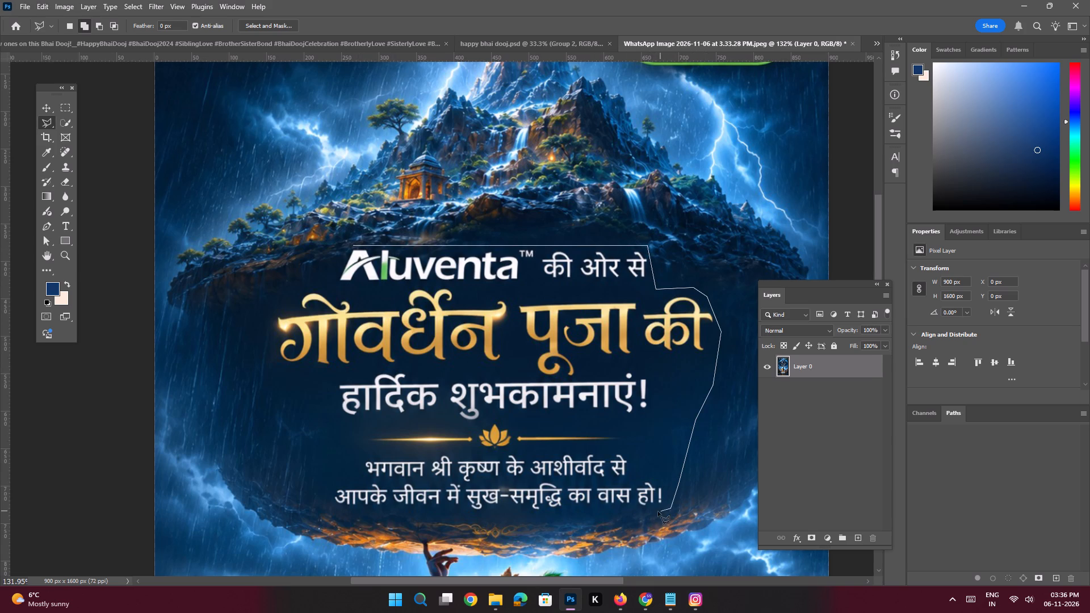
{"action": "left_click", "coordinate": [645, 510]}
{"action": "left_click", "coordinate": [538, 514]}
{"action": "left_click", "coordinate": [336, 511], "text": "shift"}
{"action": "left_click_drag", "start_coordinate": [319, 485], "coordinate": [305, 448]}
{"action": "left_click_drag", "start_coordinate": [281, 393], "coordinate": [276, 381]}
{"action": "left_click_drag", "start_coordinate": [272, 371], "coordinate": [270, 360]}
{"action": "left_click", "coordinate": [263, 323]}
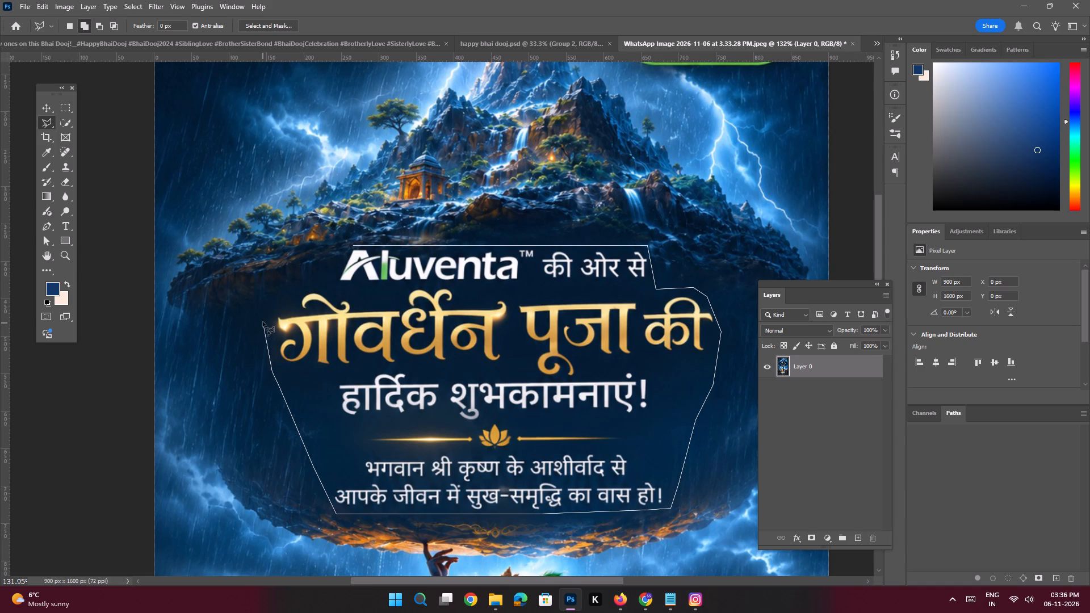
{"action": "left_click", "coordinate": [280, 295]}
{"action": "left_click", "coordinate": [323, 276]}
{"action": "left_click", "coordinate": [341, 259]}
{"action": "left_click", "coordinate": [353, 245]}
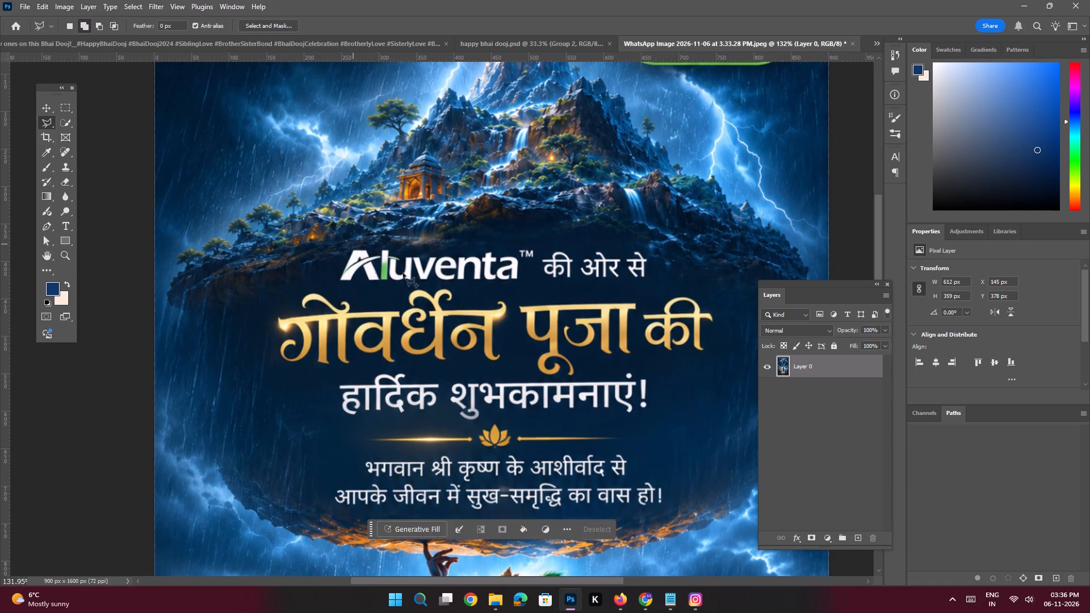
Run Generative Fill on the selected text area with the prompt "Remove this".
{"action": "left_click", "coordinate": [391, 534]}
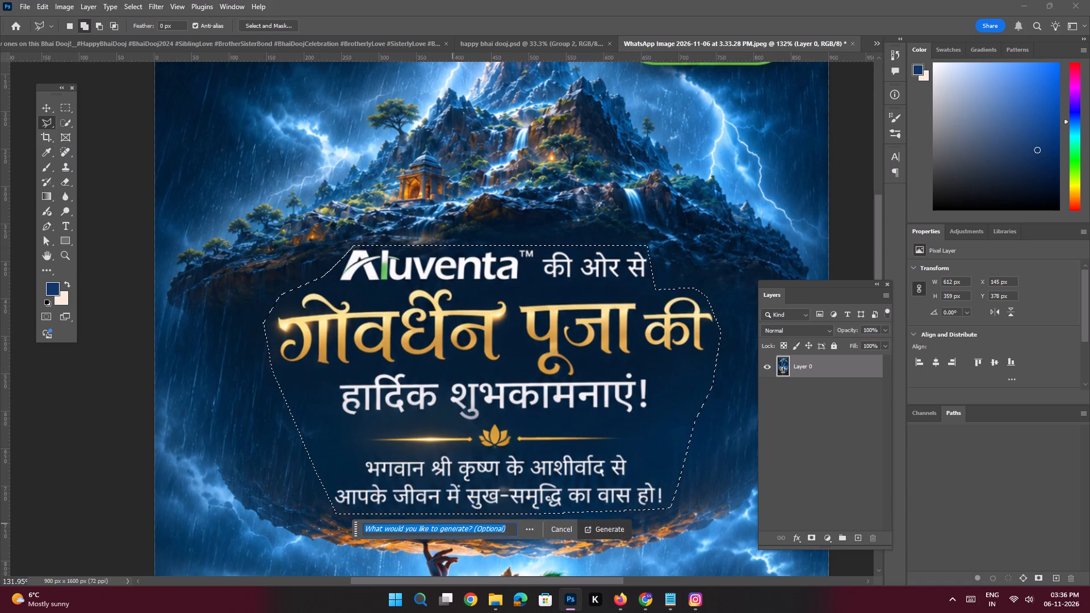
{"action": "type", "text": "Remove this"}
{"action": "key", "text": "space"}
{"action": "key", "text": "Return"}
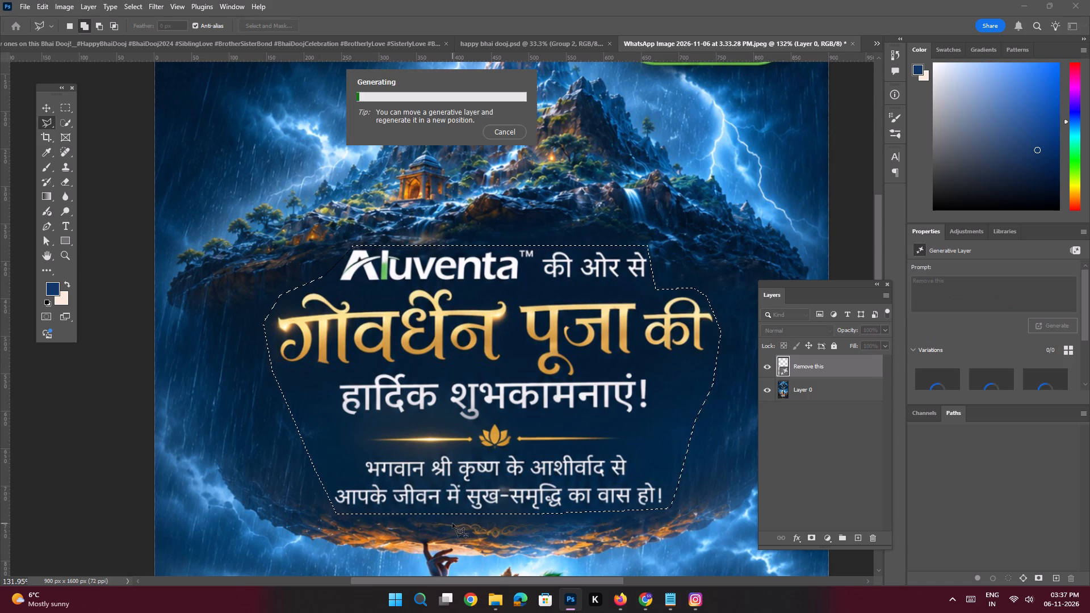
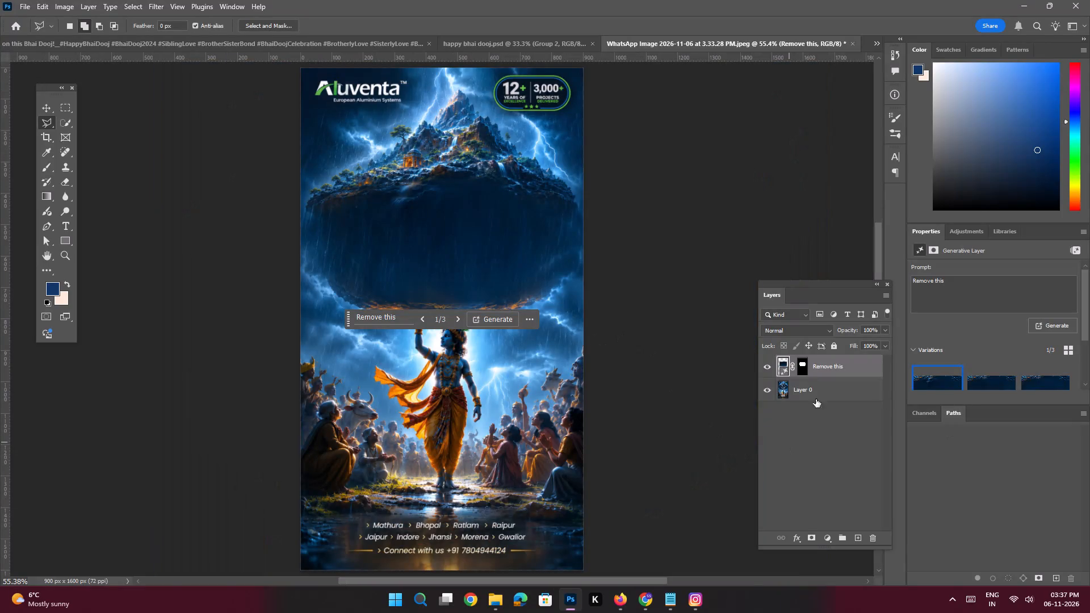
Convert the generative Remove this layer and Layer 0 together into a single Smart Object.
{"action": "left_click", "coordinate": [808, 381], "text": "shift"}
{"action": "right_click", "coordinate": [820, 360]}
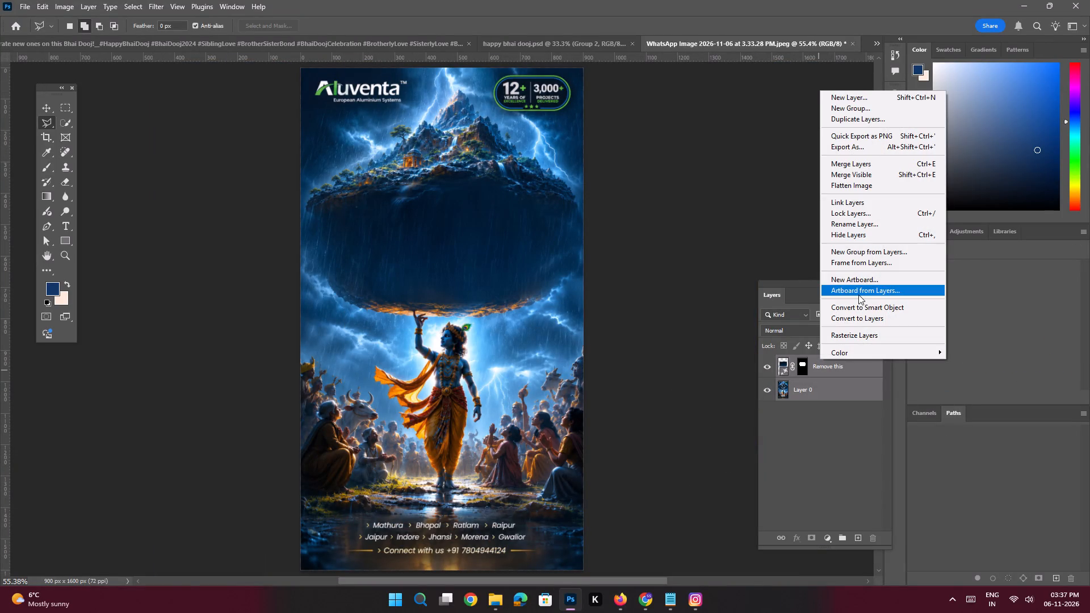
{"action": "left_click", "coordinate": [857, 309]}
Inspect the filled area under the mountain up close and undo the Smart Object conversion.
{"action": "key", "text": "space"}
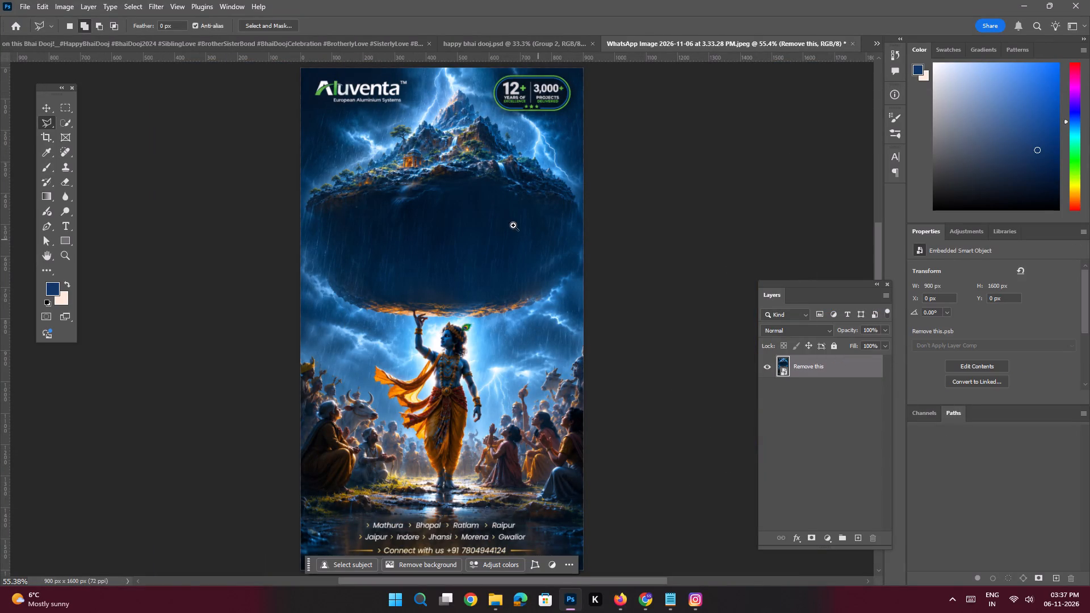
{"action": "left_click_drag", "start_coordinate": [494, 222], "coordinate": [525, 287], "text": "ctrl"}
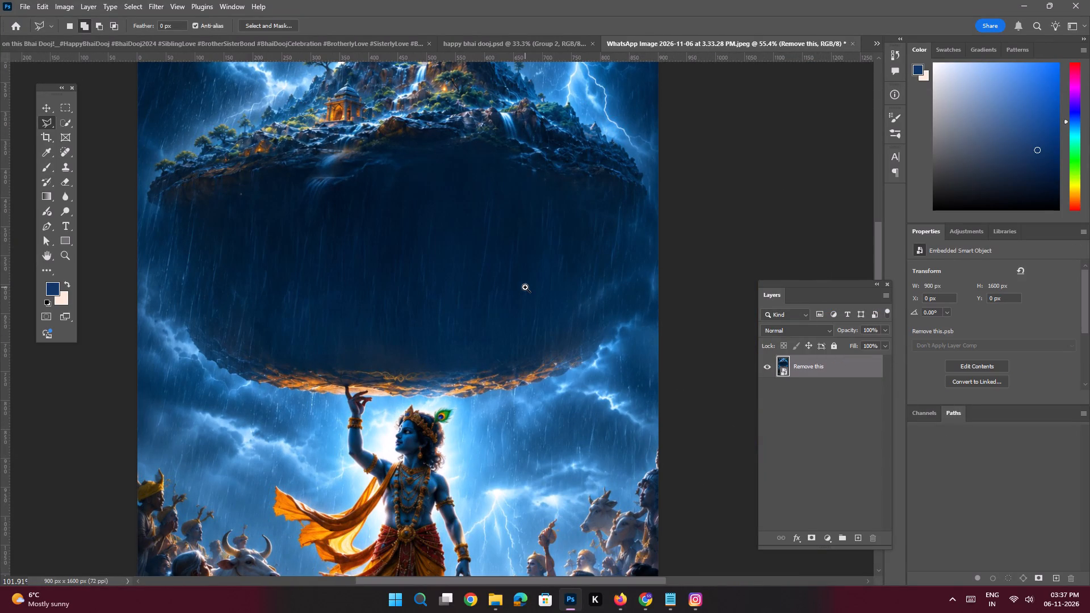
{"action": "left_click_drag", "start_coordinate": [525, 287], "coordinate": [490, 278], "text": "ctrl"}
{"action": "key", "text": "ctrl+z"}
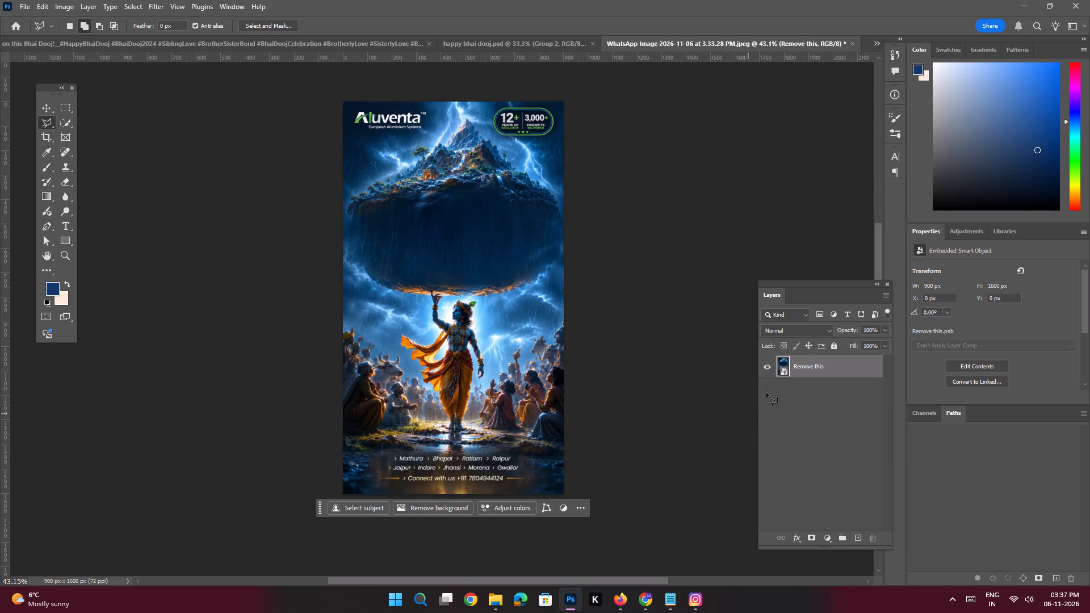
Toggle the visibility of the Remove this layer off and on to compare the poster with and without the fill.
{"action": "left_click", "coordinate": [768, 368]}
{"action": "left_click", "coordinate": [768, 367]}
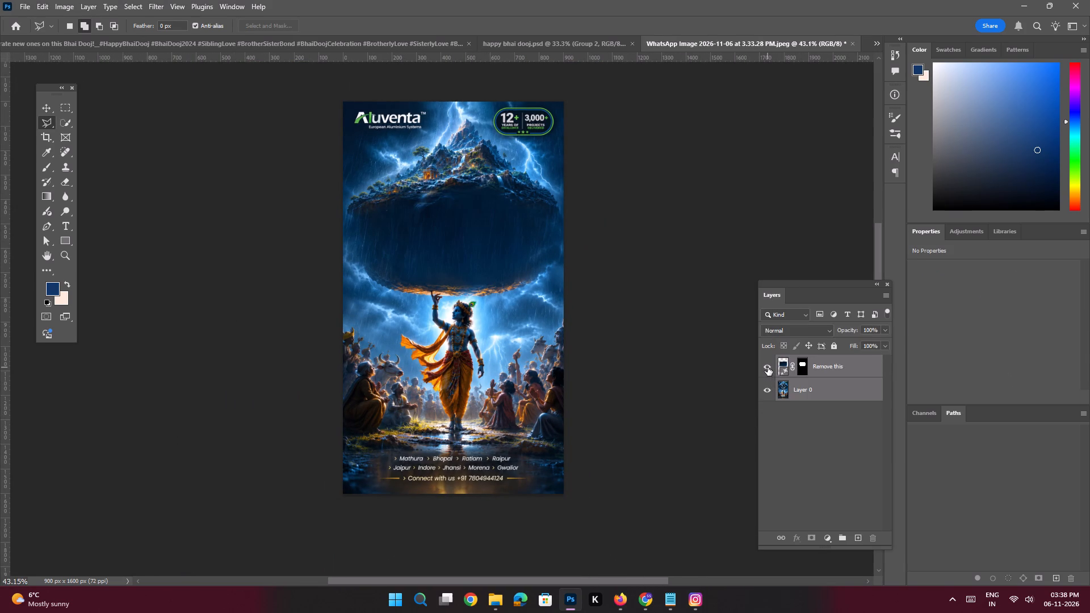
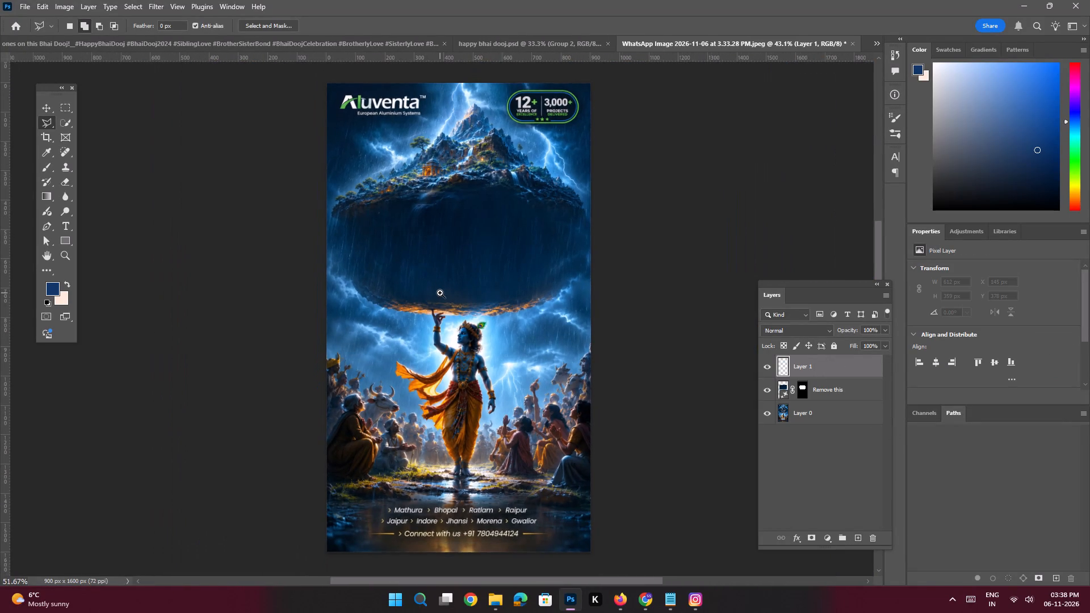
Add the pasted greeting line "Aluventa की ओर से" as a text layer in the cleared dark area under the mountain.
{"action": "left_click_drag", "start_coordinate": [440, 293], "coordinate": [467, 342], "text": "ctrl"}
{"action": "left_click_drag", "start_coordinate": [504, 301], "coordinate": [498, 312]}
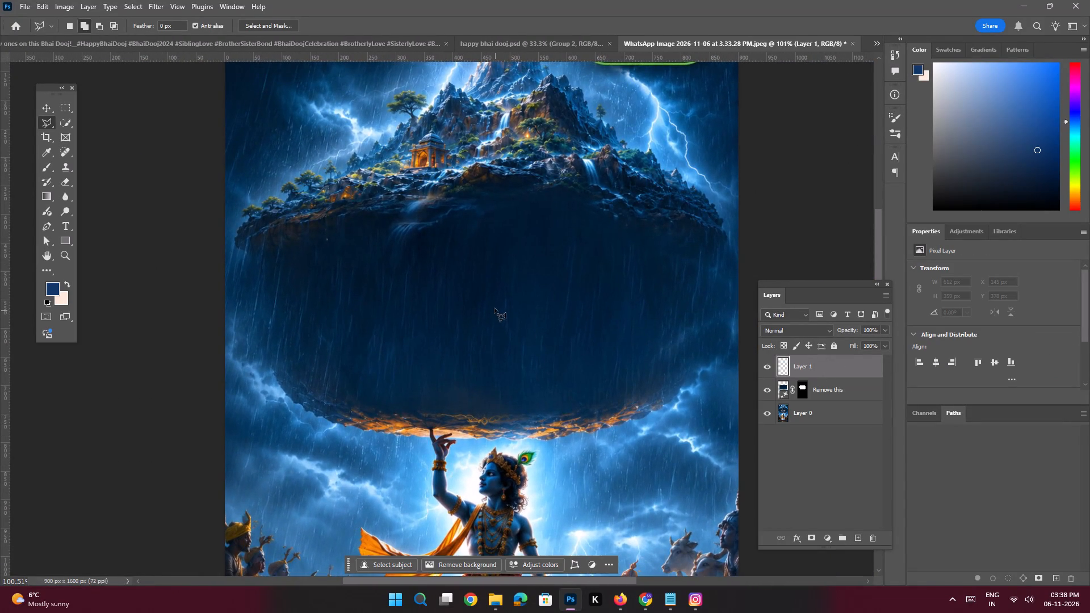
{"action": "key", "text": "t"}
{"action": "left_click", "coordinate": [423, 301]}
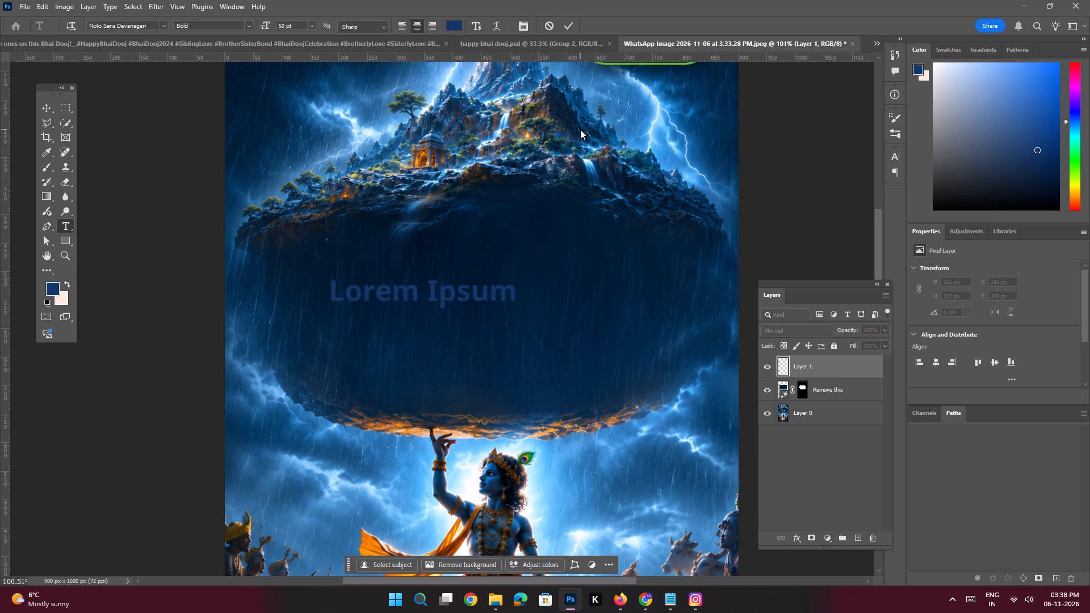
{"action": "key", "text": "ctrl+v"}
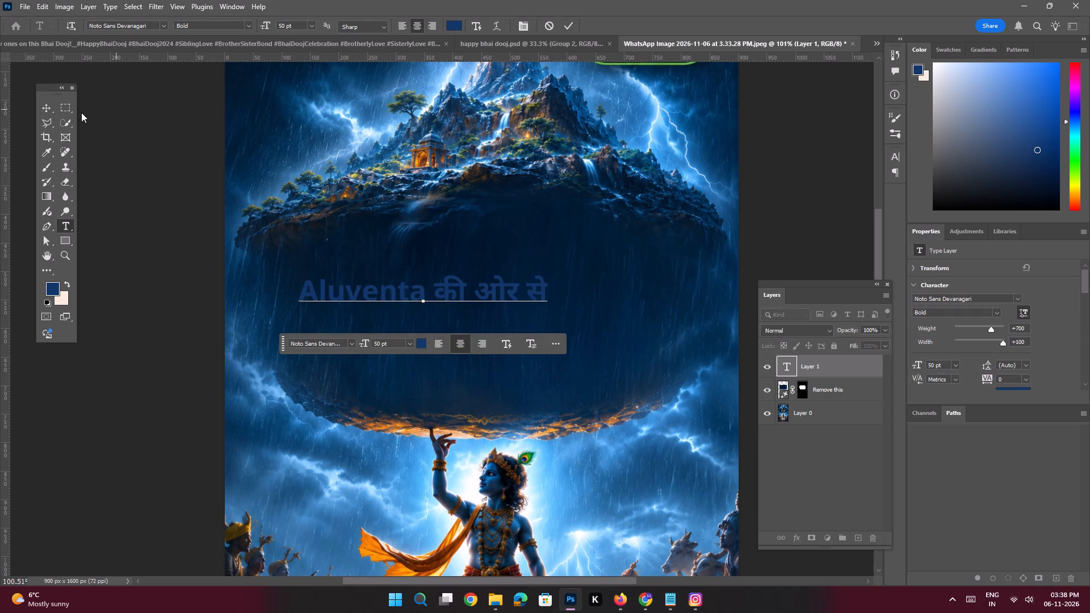
Move the "Aluventa की ओर से" text line horizontally toward the poster's centre, within the dark area under the mountain.
{"action": "left_click", "coordinate": [46, 106]}
{"action": "left_click_drag", "start_coordinate": [465, 291], "coordinate": [468, 291], "text": "shift"}
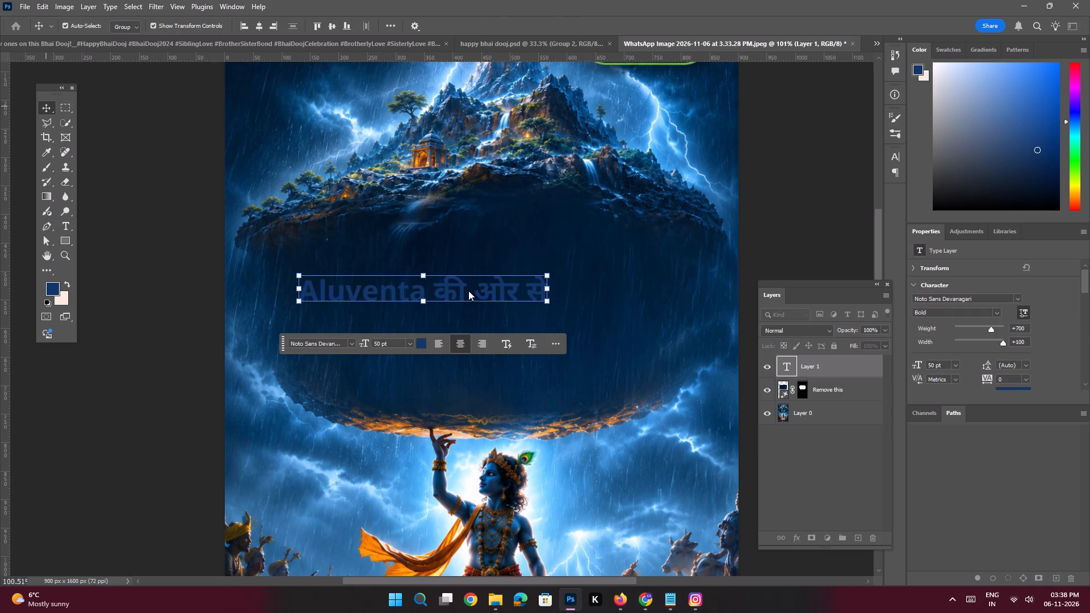
{"action": "left_click_drag", "start_coordinate": [468, 291], "coordinate": [506, 290], "text": "shift"}
{"action": "left_click_drag", "start_coordinate": [454, 288], "coordinate": [489, 288], "text": "shift"}
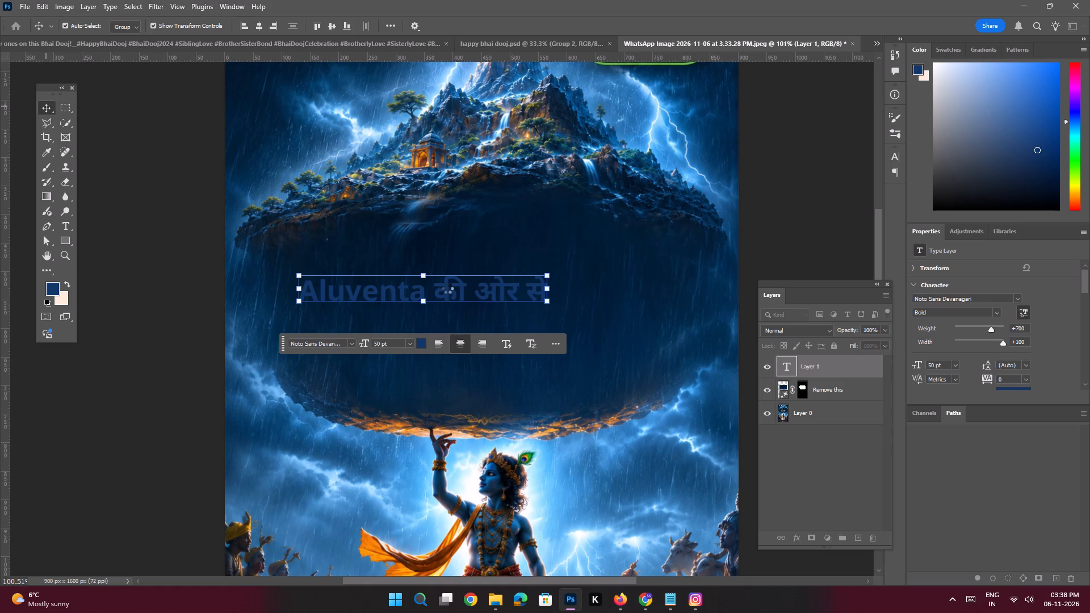
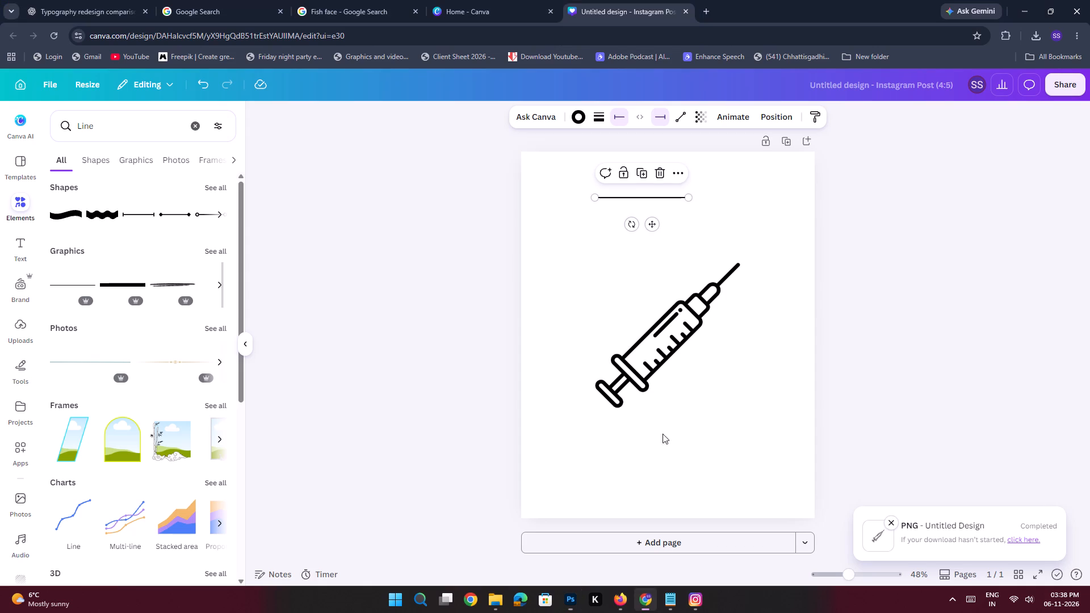
Delete the syringe graphic from the untitled Instagram Post (4:5) design.
{"action": "left_click", "coordinate": [483, 12]}
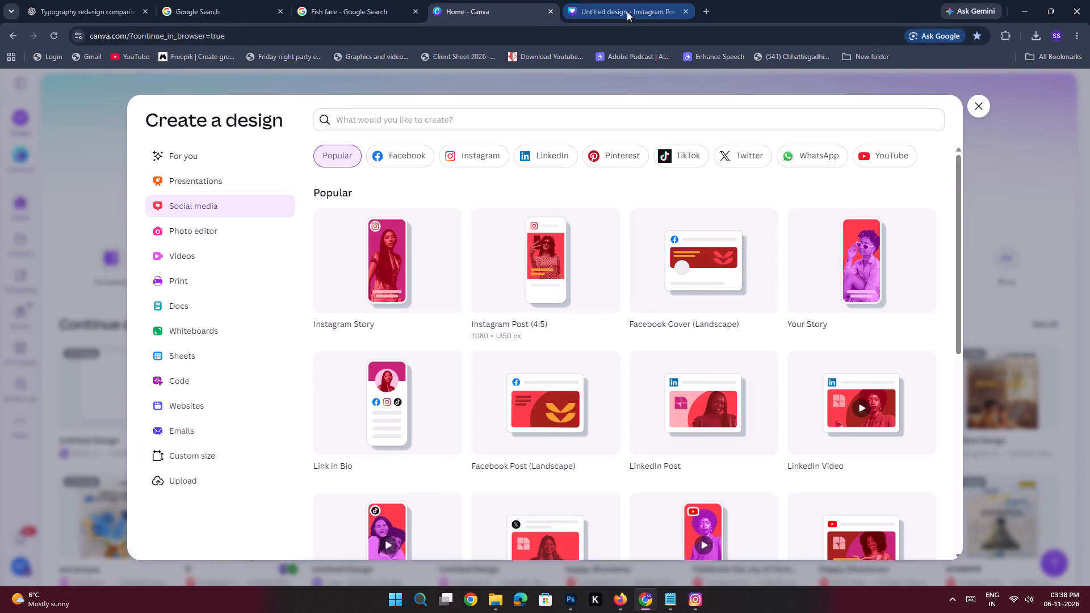
{"action": "left_click", "coordinate": [627, 11]}
{"action": "left_click", "coordinate": [665, 341]}
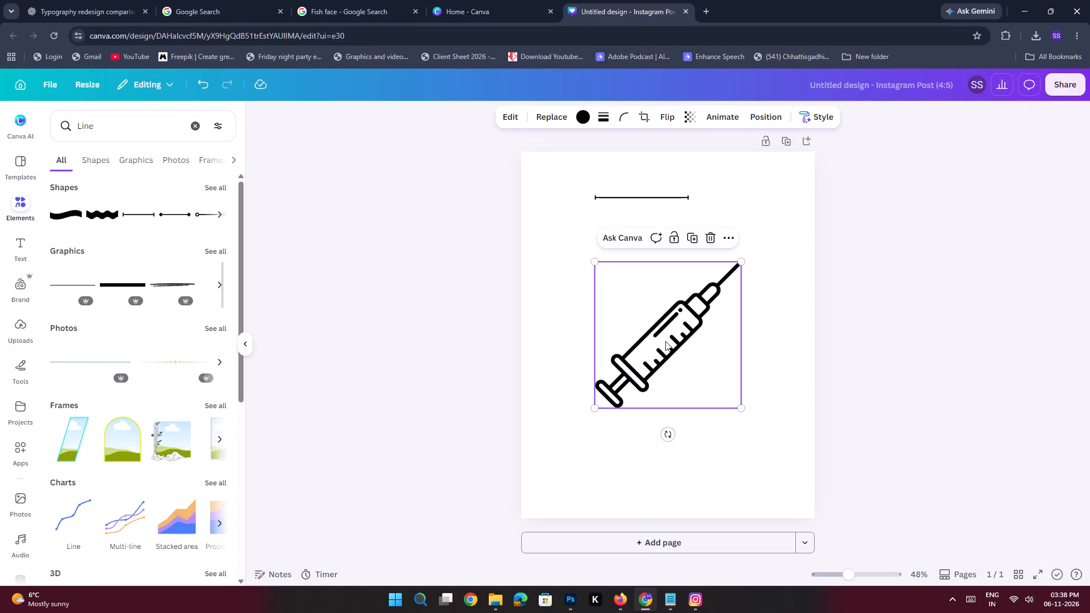
{"action": "key", "text": "Delete"}
Dismiss the Create a design window on the Canva home page and open the recent untitled 1024 px square design.
{"action": "left_click", "coordinate": [479, 3]}
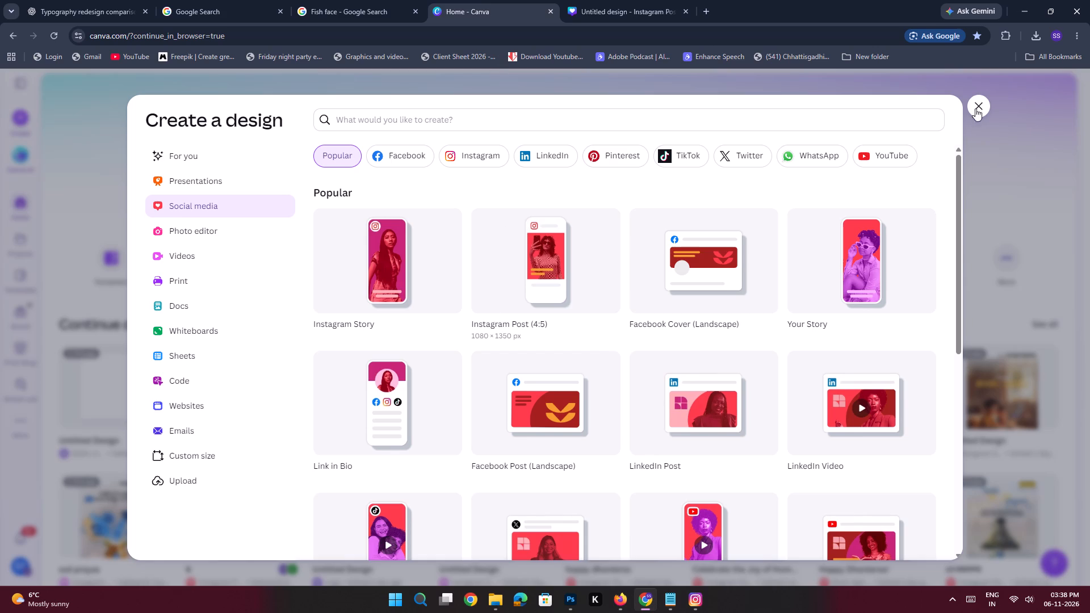
{"action": "left_click", "coordinate": [982, 95]}
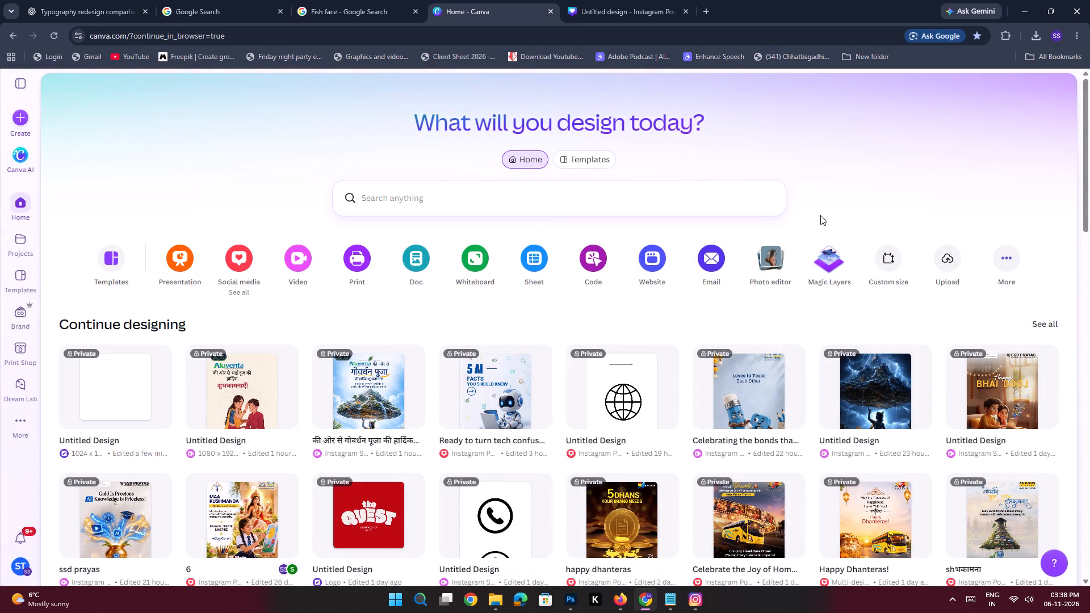
{"action": "left_click", "coordinate": [123, 415]}
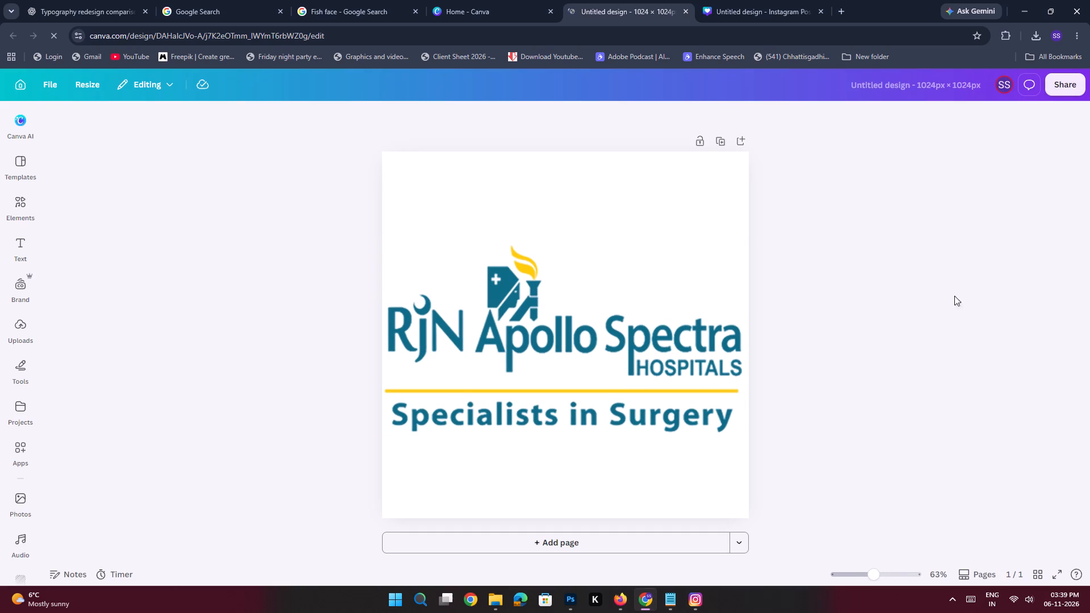
Open the sharing and export options for the RJN Apollo Spectra Hospitals logo design.
{"action": "left_click", "coordinate": [1060, 89]}
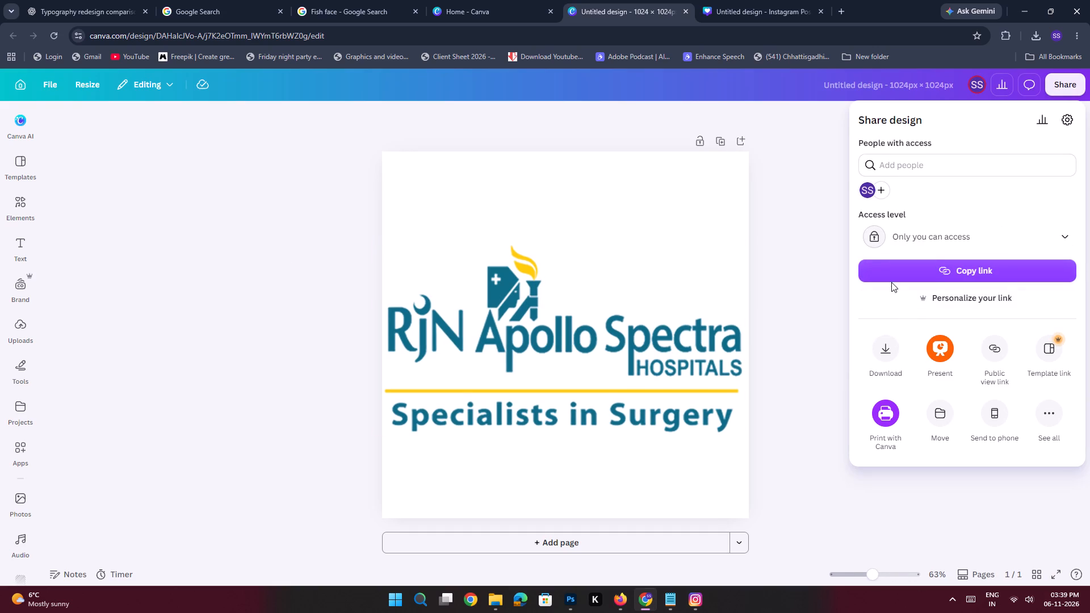
Download the RJN Apollo Spectra Hospitals logo design as an SVG with a transparent background.
{"action": "left_click", "coordinate": [890, 349]}
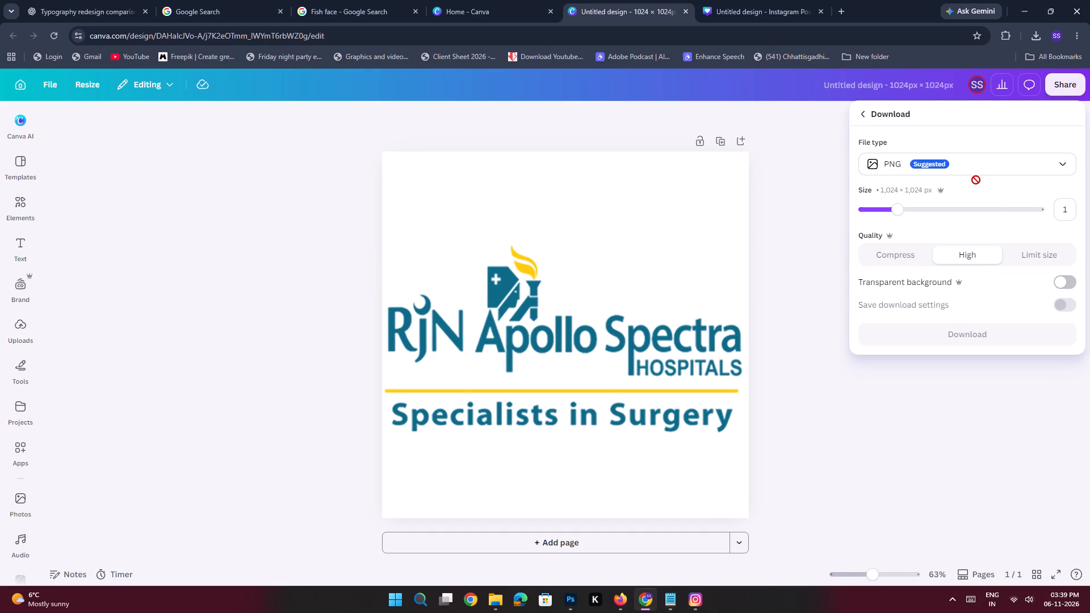
{"action": "left_click", "coordinate": [975, 178]}
{"action": "left_click", "coordinate": [1066, 165]}
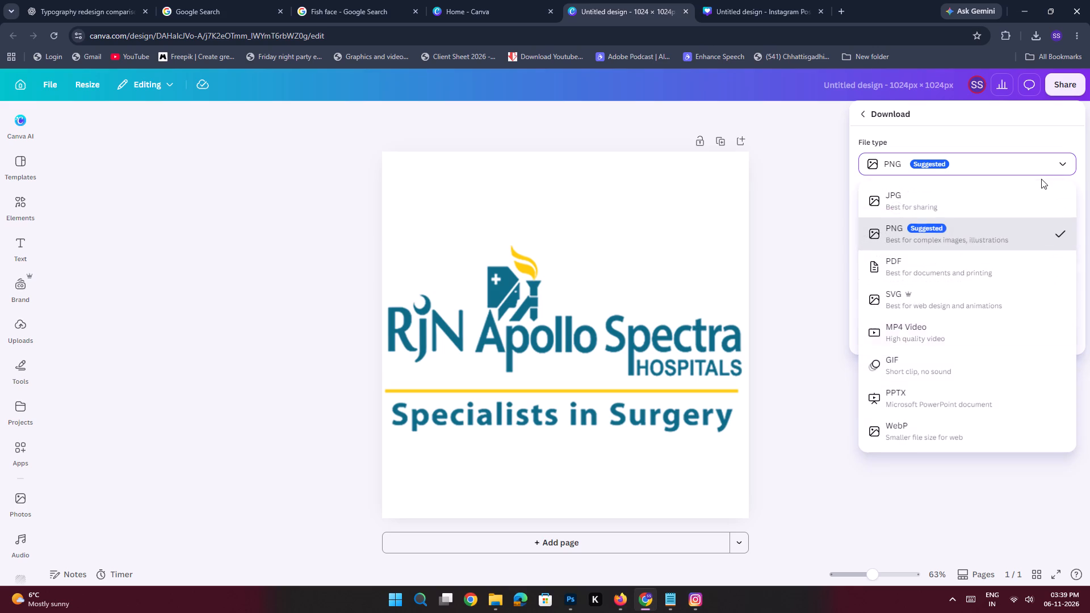
{"action": "left_click", "coordinate": [914, 301]}
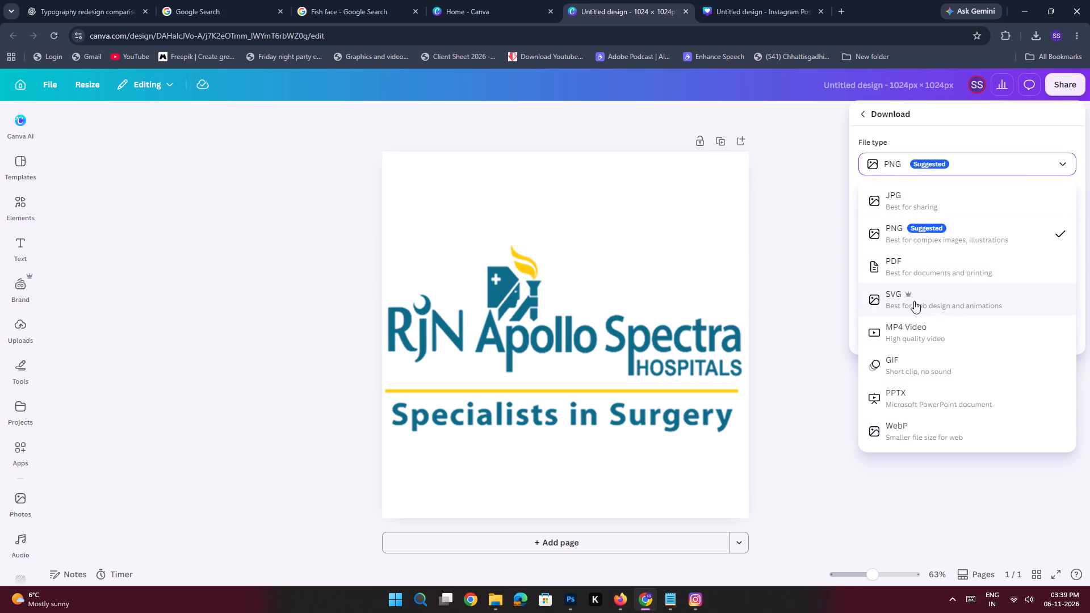
{"action": "left_click", "coordinate": [1064, 190]}
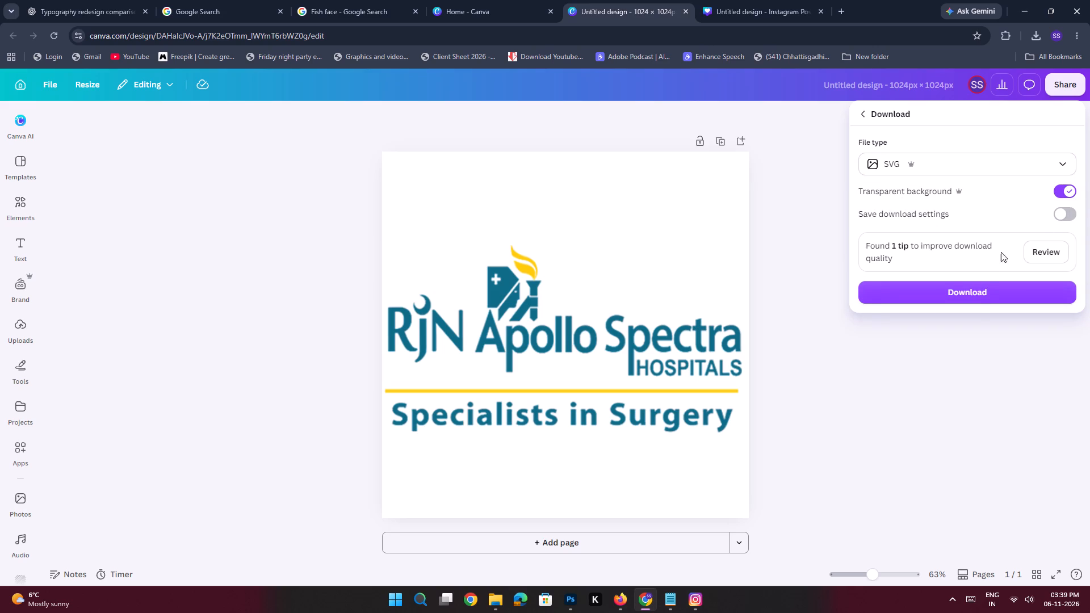
{"action": "left_click", "coordinate": [979, 295]}
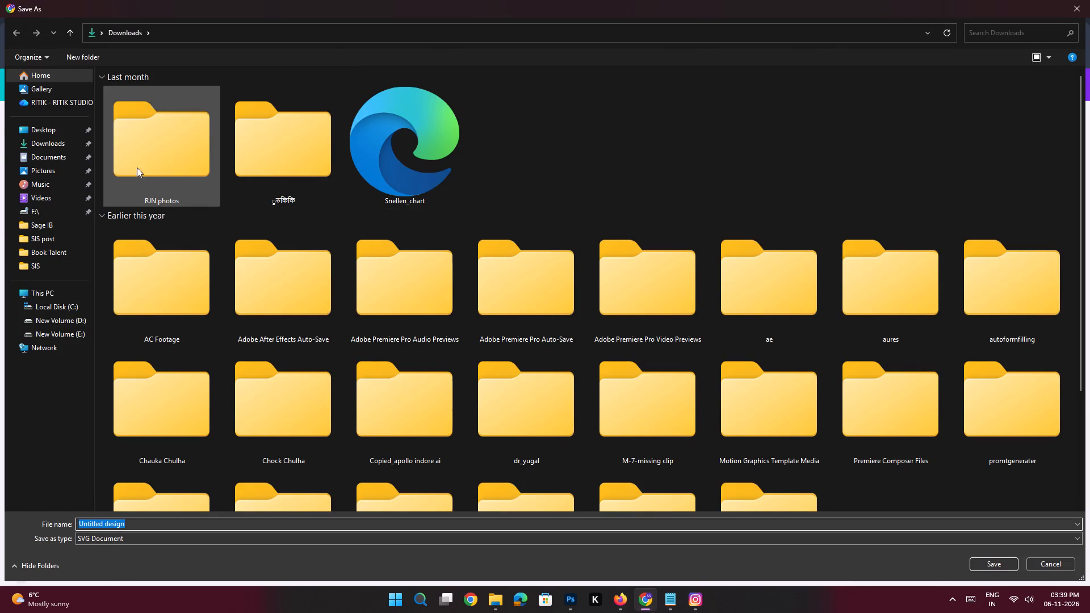
Save the SVG file as "Untitled design" in the Sage IB folder on the Desktop.
{"action": "left_click", "coordinate": [44, 129]}
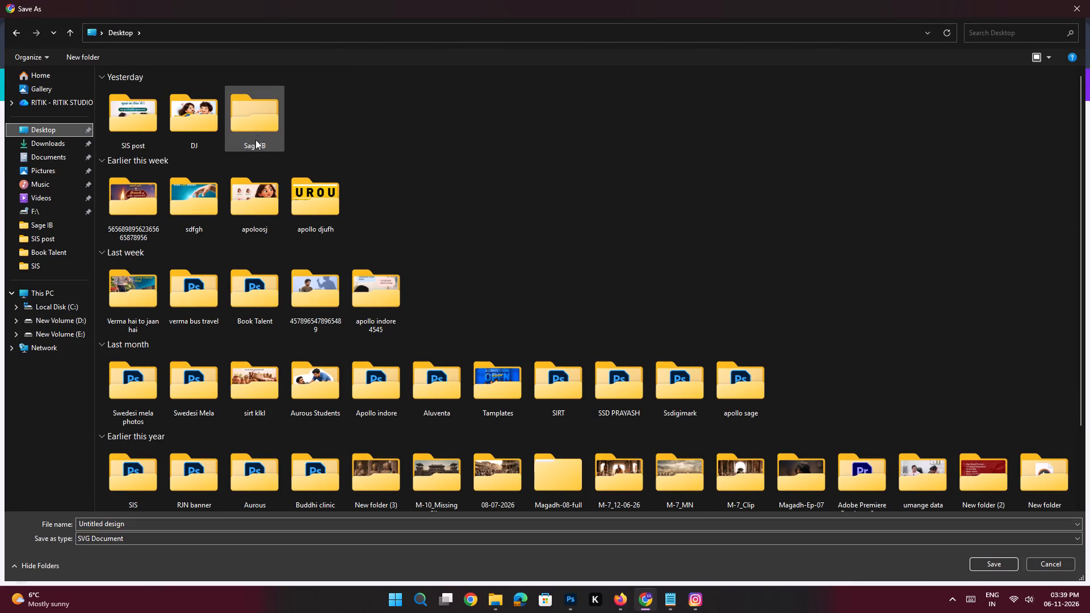
{"action": "double_click", "coordinate": [257, 135]}
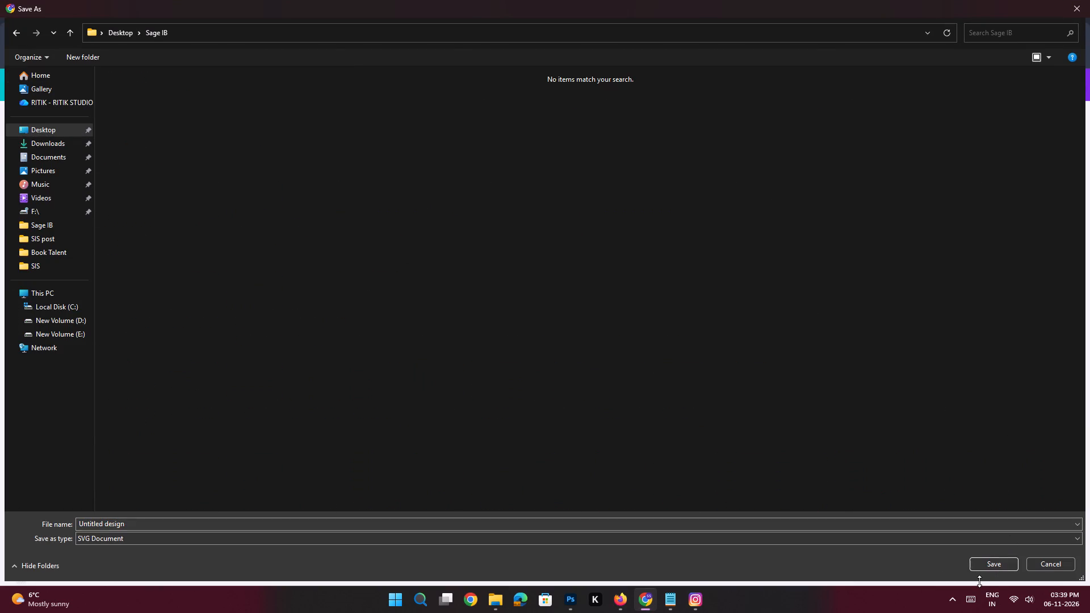
{"action": "left_click", "coordinate": [994, 564]}
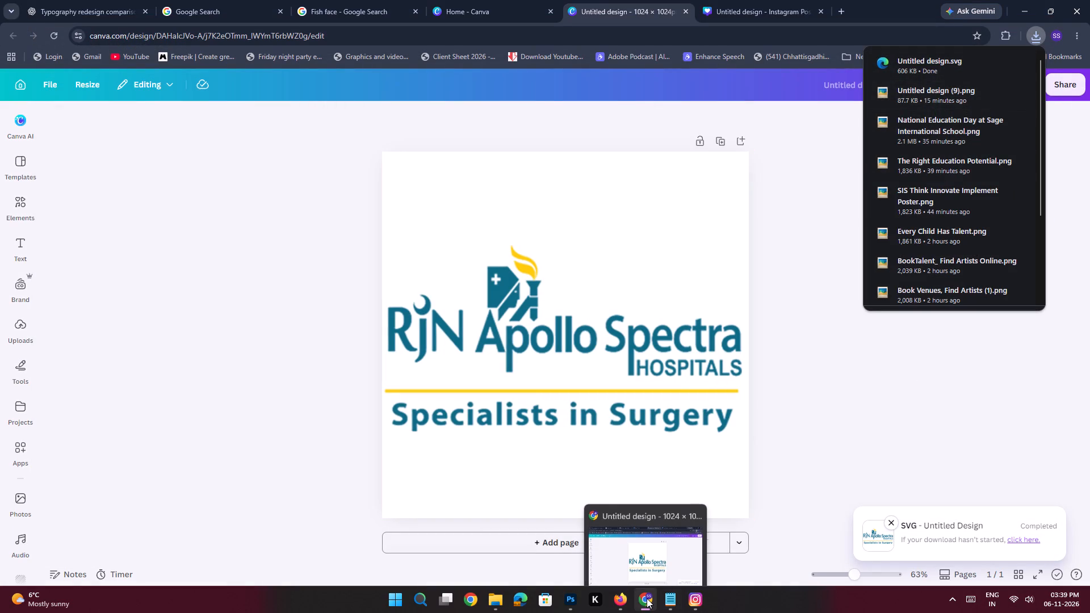
{"action": "left_click", "coordinate": [831, 241]}
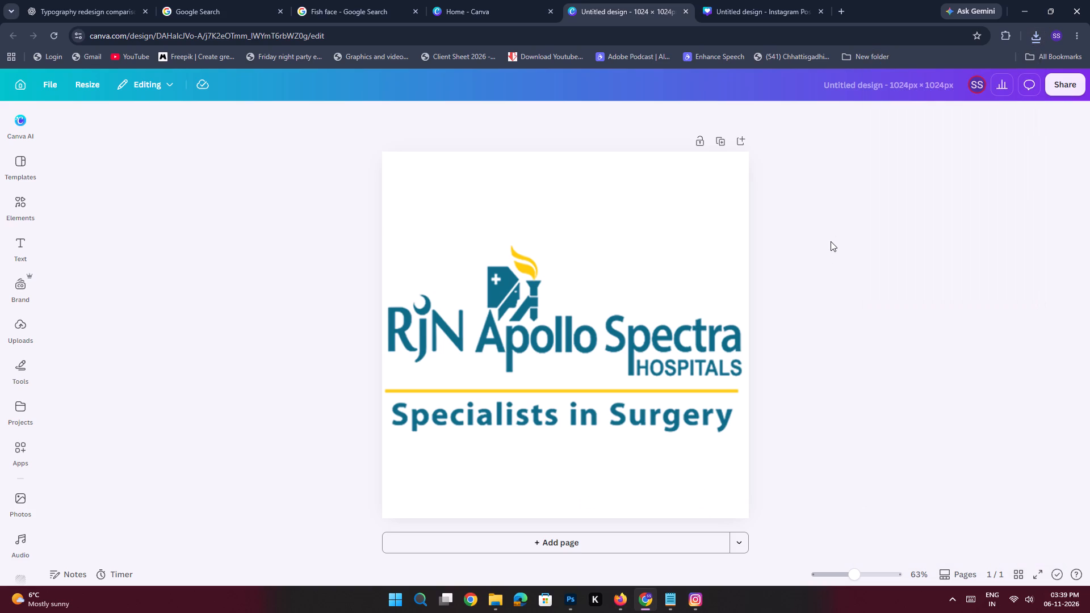
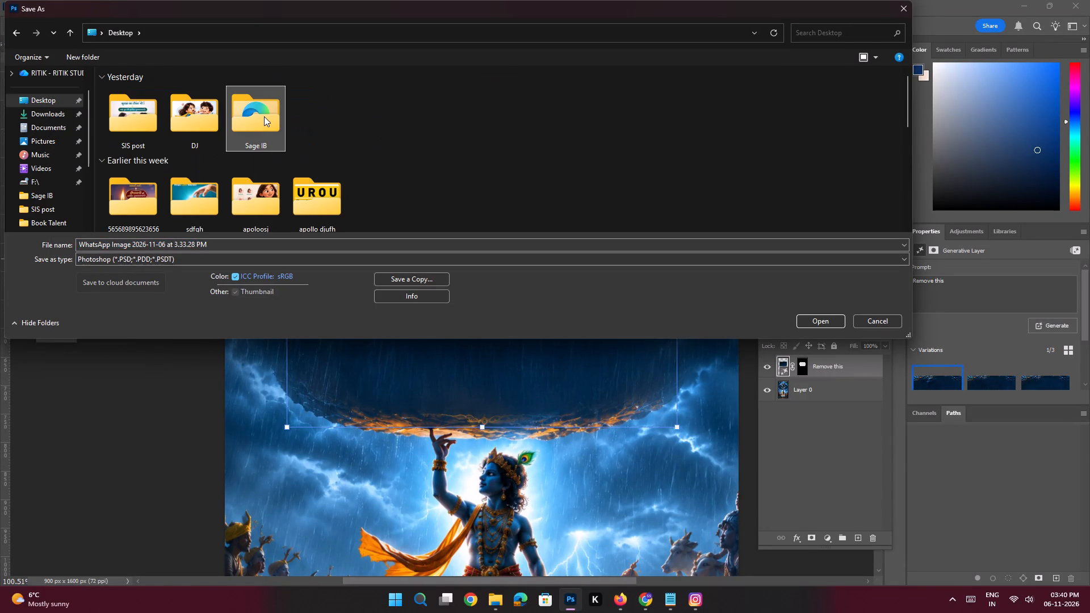
Save the edited poster as a Photoshop file in the Desktop's Aluventa folder, with a name starting "happy go".
{"action": "type", "text": "alu"}
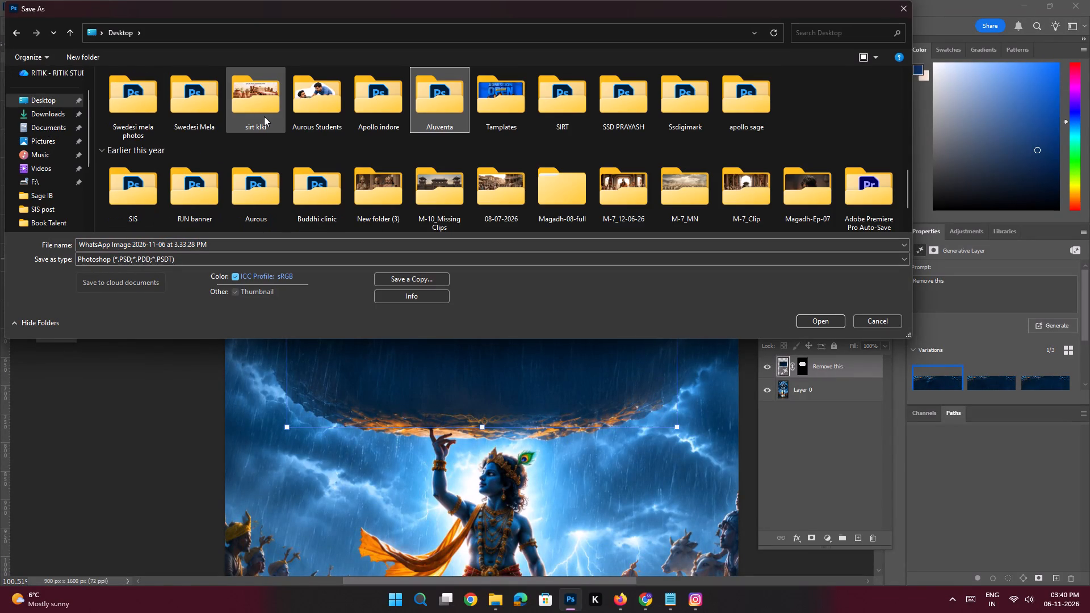
{"action": "double_click", "coordinate": [447, 104]}
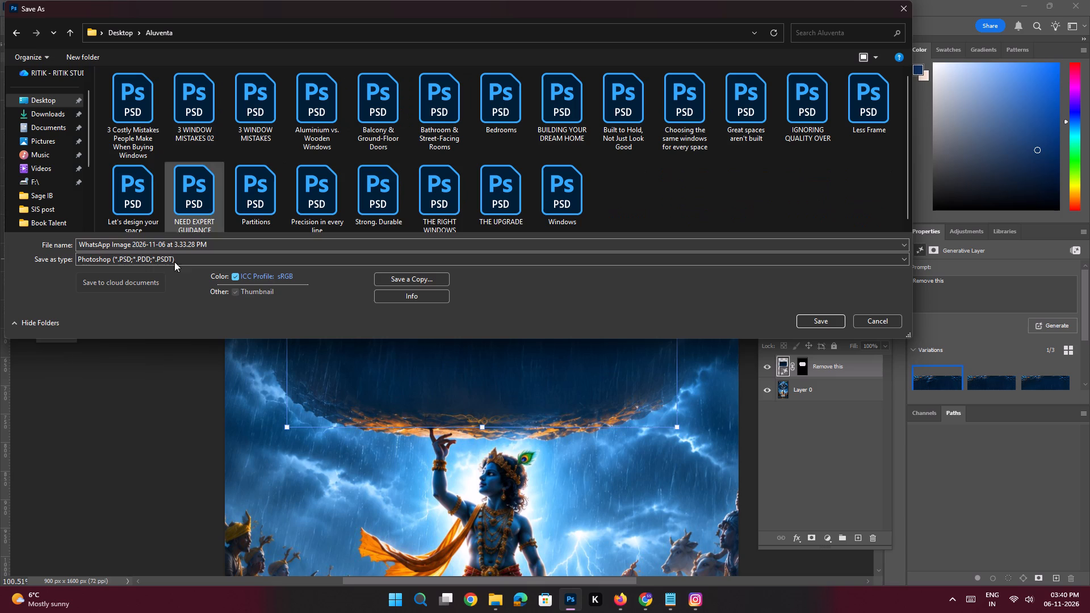
{"action": "left_click", "coordinate": [217, 244]}
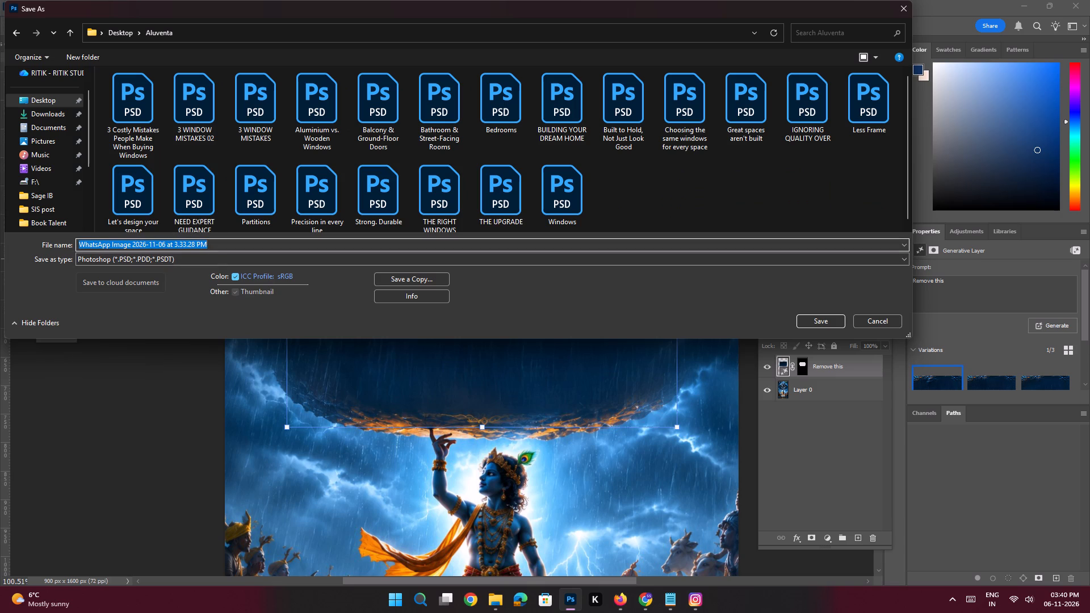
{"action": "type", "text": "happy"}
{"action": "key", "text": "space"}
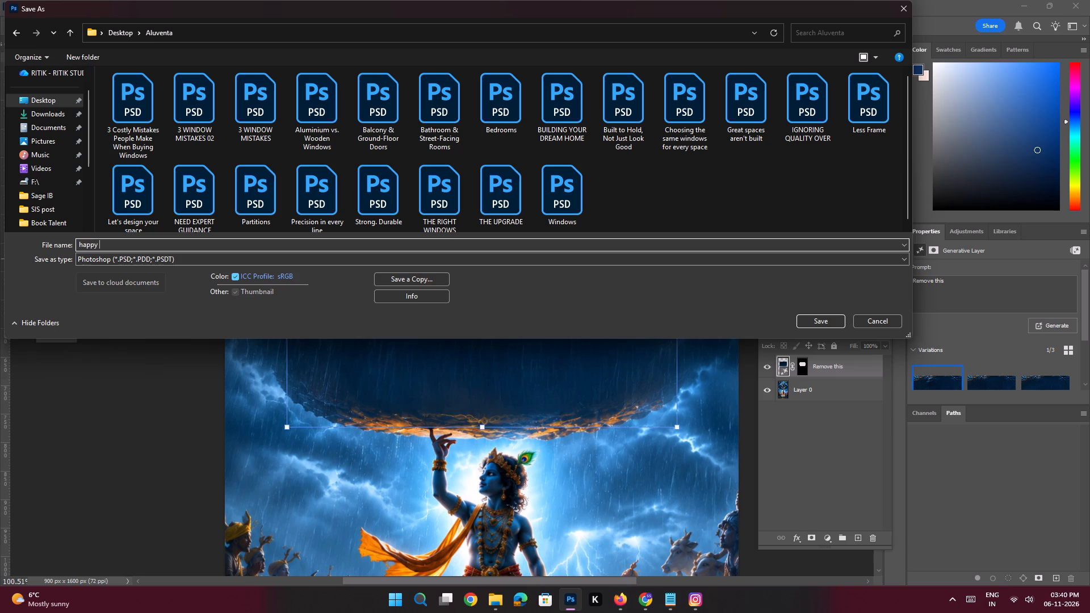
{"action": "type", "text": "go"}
Complete the file name as "happy gowardhan pooja" and save the Photoshop file in the Desktop's Aluventa folder.
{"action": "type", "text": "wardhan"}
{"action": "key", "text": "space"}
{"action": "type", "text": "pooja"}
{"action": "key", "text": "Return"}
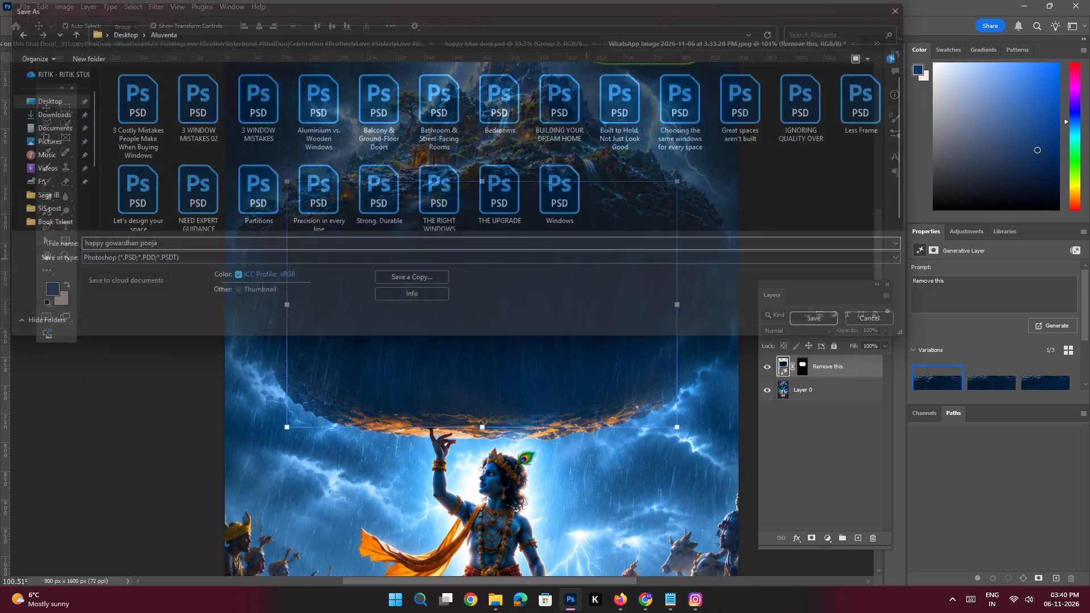
Open the original poster "WhatsApp Image 2026-11-06 at 3.33.28 PM" from the Downloads folder in Photoshop as a separate document.
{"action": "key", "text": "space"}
{"action": "left_click_drag", "start_coordinate": [514, 287], "coordinate": [481, 278], "text": "ctrl"}
{"action": "key", "text": "alt+Tab"}
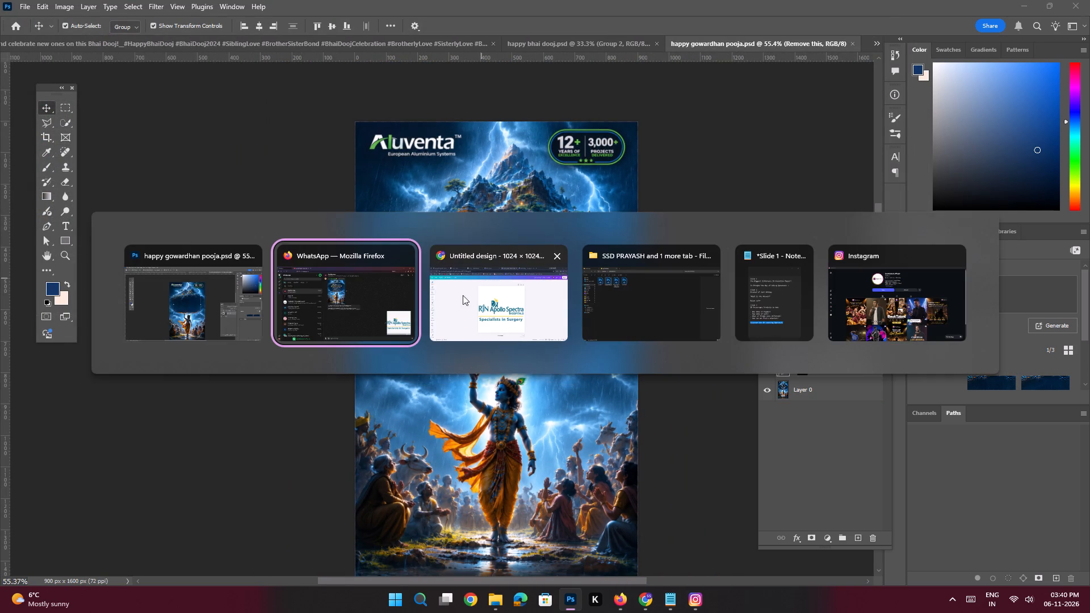
{"action": "left_click", "coordinate": [224, 312], "text": "alt"}
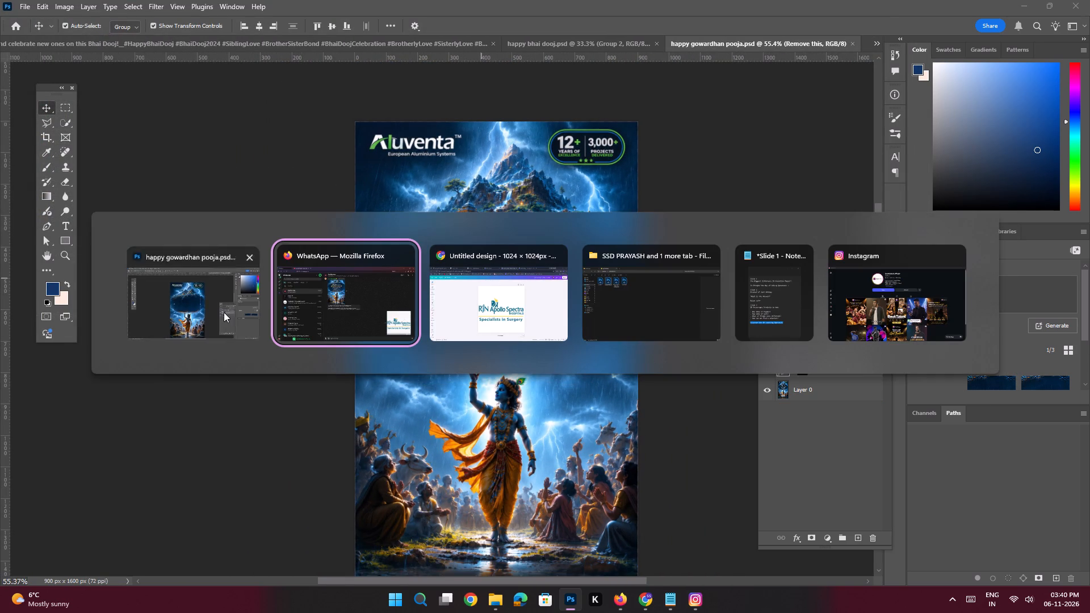
{"action": "left_click", "coordinate": [483, 553]}
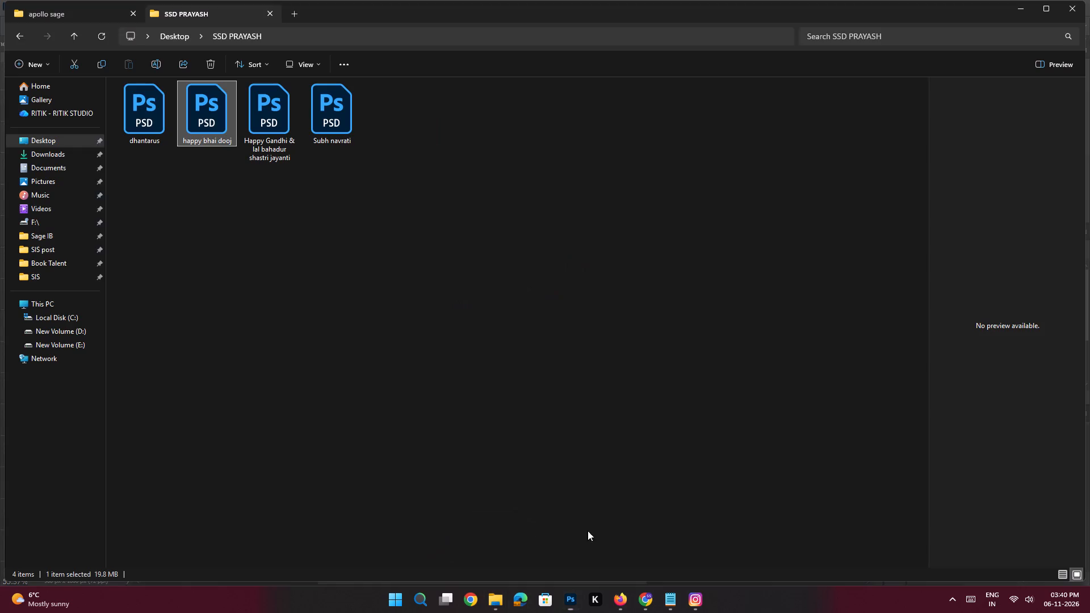
{"action": "left_click", "coordinate": [56, 152]}
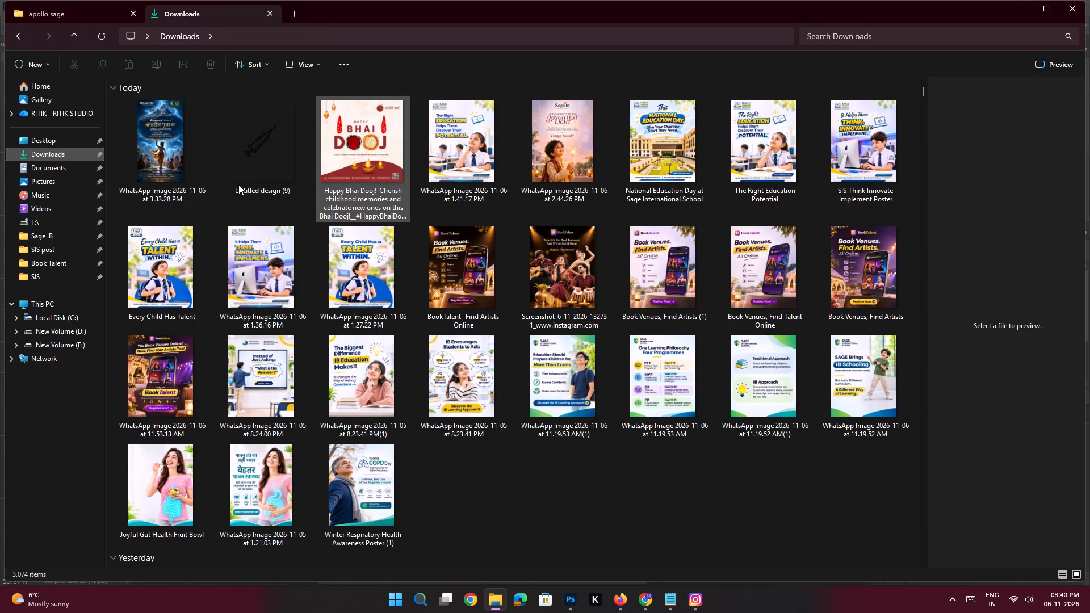
{"action": "left_click", "coordinate": [171, 172]}
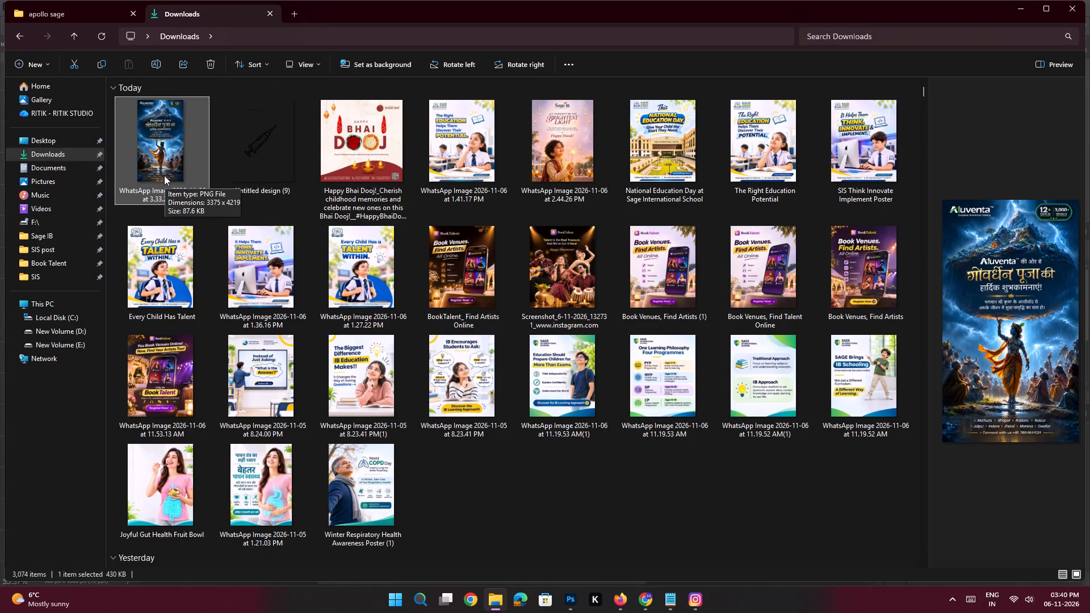
{"action": "left_click_drag", "start_coordinate": [164, 175], "coordinate": [571, 591]}
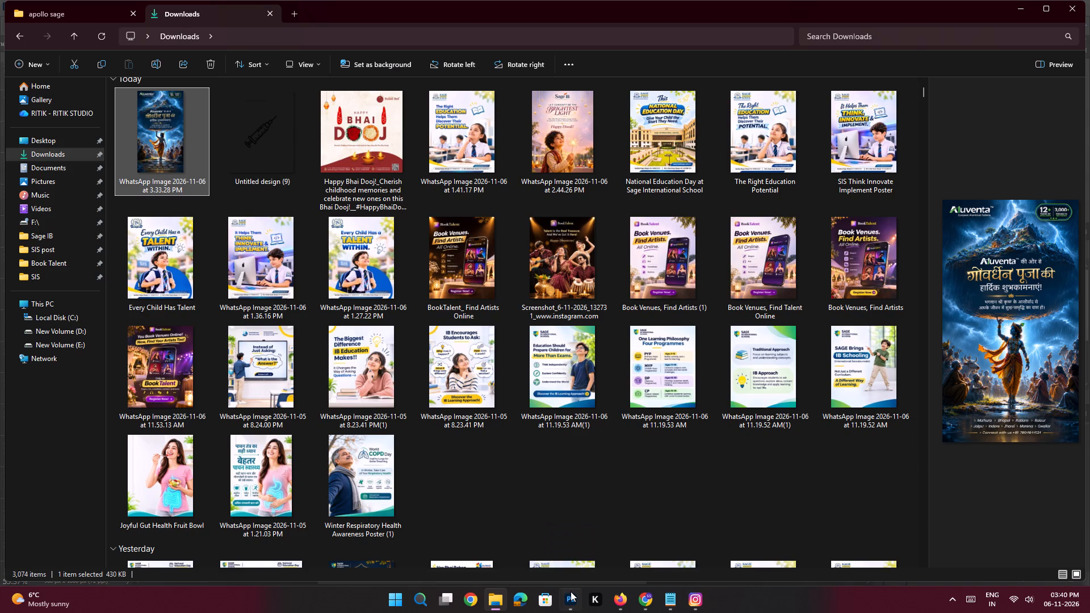
{"action": "left_click_drag", "start_coordinate": [571, 591], "coordinate": [691, 0]}
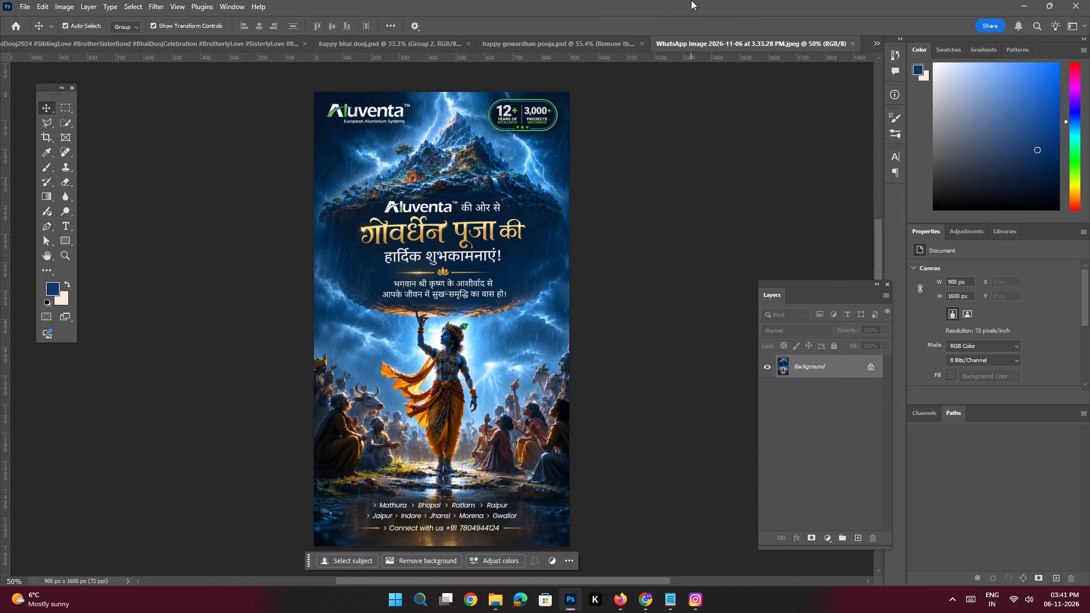
Add a new empty layer above the Background of the original poster.
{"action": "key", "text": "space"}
{"action": "left_click_drag", "start_coordinate": [463, 239], "coordinate": [489, 266], "text": "ctrl"}
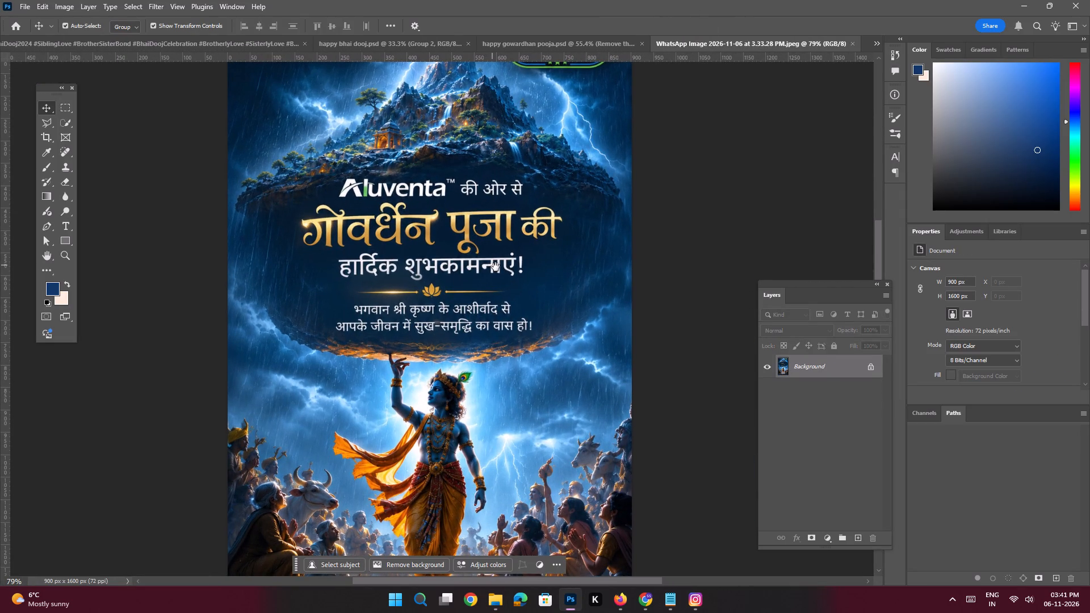
{"action": "left_click", "coordinate": [858, 538]}
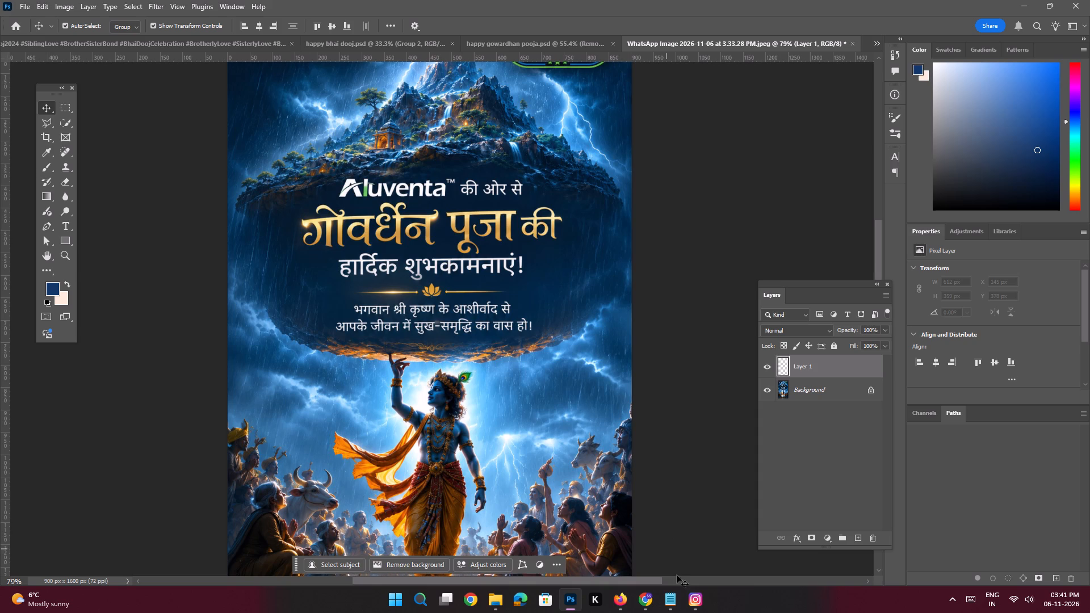
Switch to the Notepad window containing the slide text.
{"action": "left_click", "coordinate": [669, 597]}
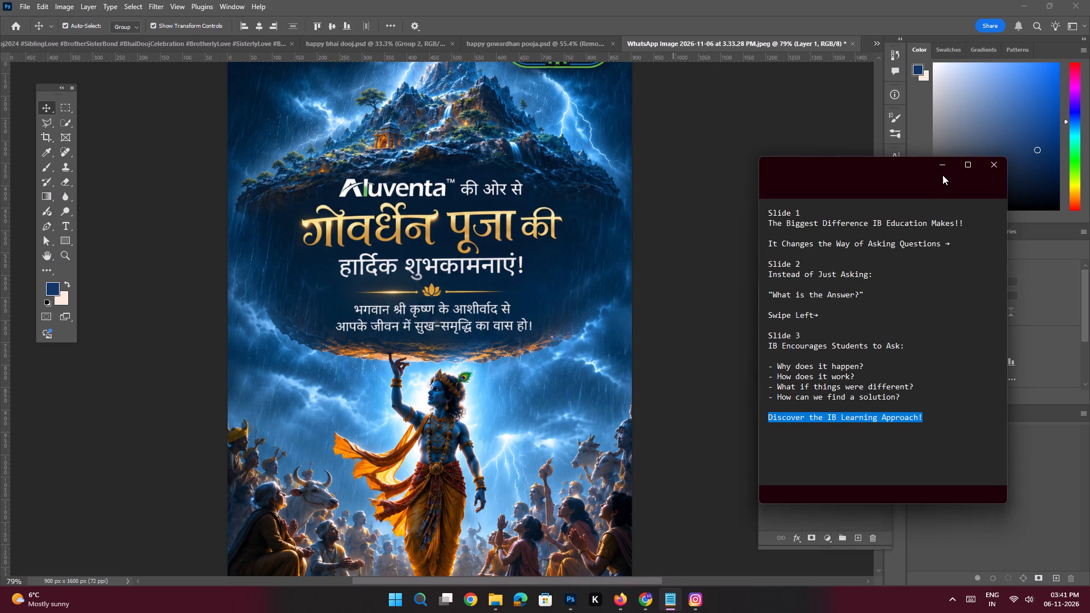
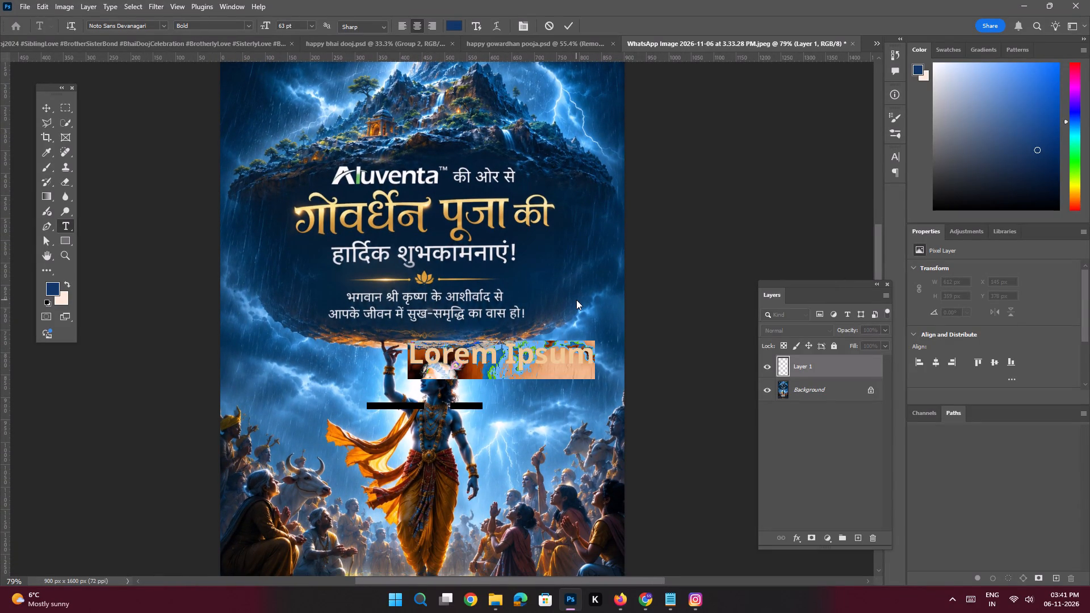
Paste the text "गोवर्धन पूजा" into the new type layer and move it beside the original greeting, left of the lotus divider.
{"action": "key", "text": "ctrl+v"}
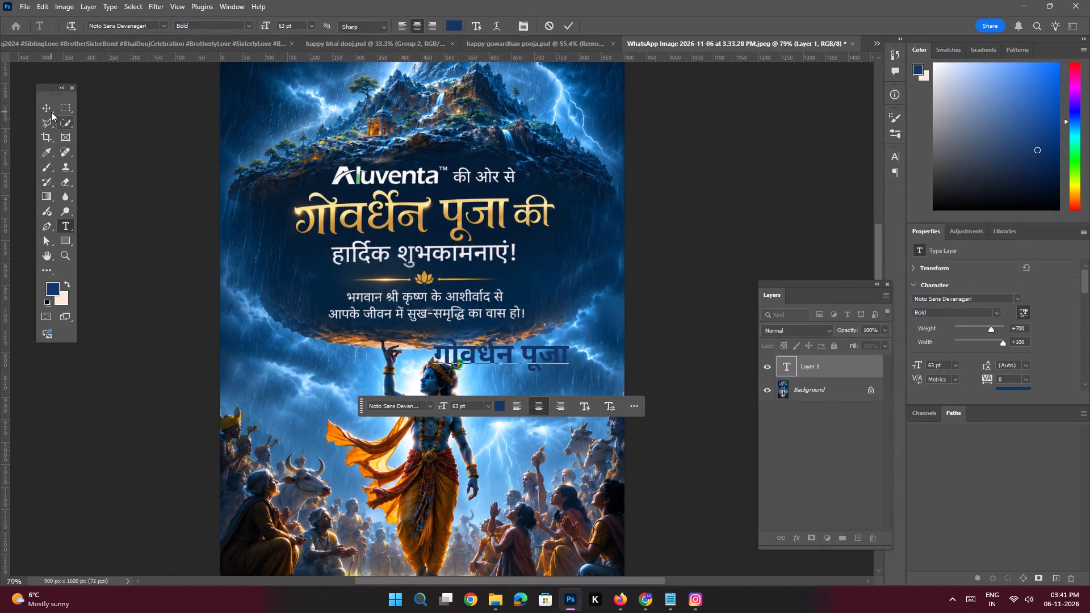
{"action": "left_click", "coordinate": [48, 108]}
{"action": "left_click_drag", "start_coordinate": [508, 358], "coordinate": [303, 304]}
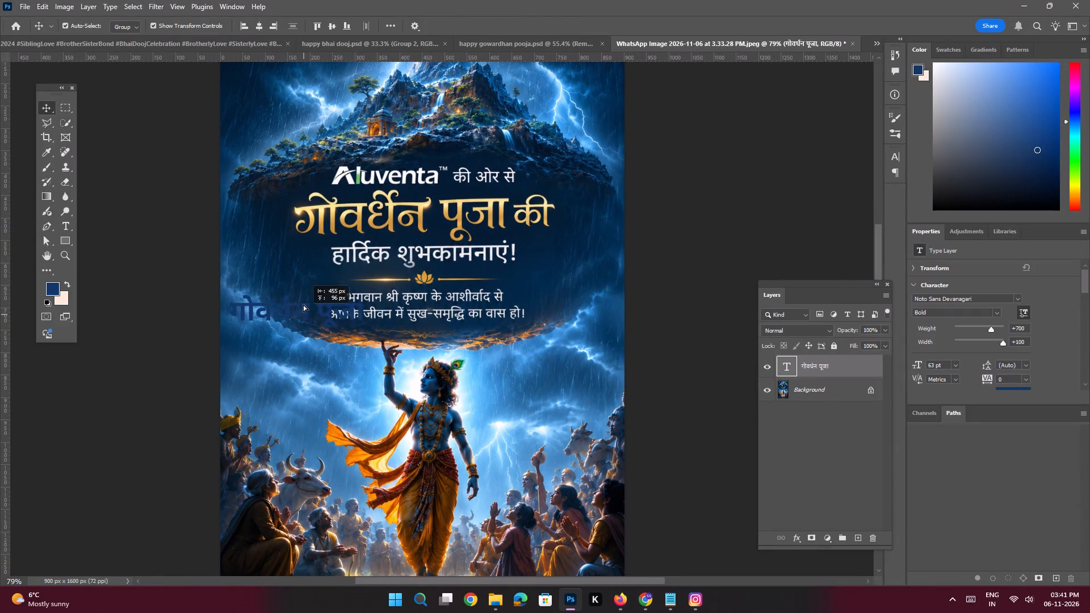
{"action": "left_click_drag", "start_coordinate": [303, 304], "coordinate": [302, 275]}
{"action": "key", "text": "space"}
{"action": "left_click_drag", "start_coordinate": [309, 257], "coordinate": [328, 303], "text": "ctrl"}
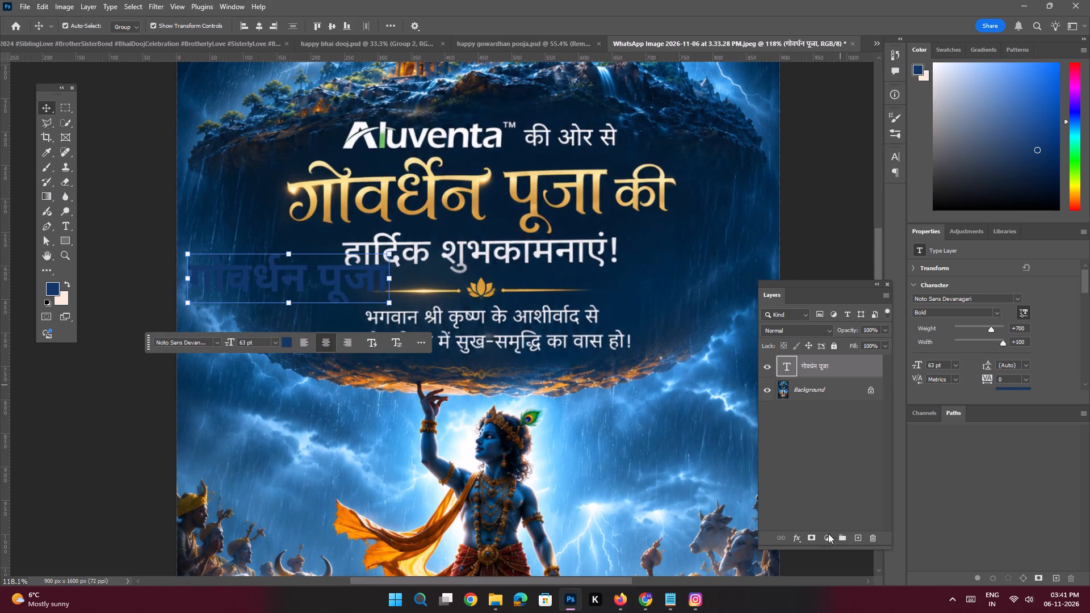
Add a gold Gradient Overlay to the "गोवर्धन पूजा" text layer with Normal blend mode and 100% opacity.
{"action": "left_click", "coordinate": [797, 537]}
{"action": "left_click", "coordinate": [833, 502]}
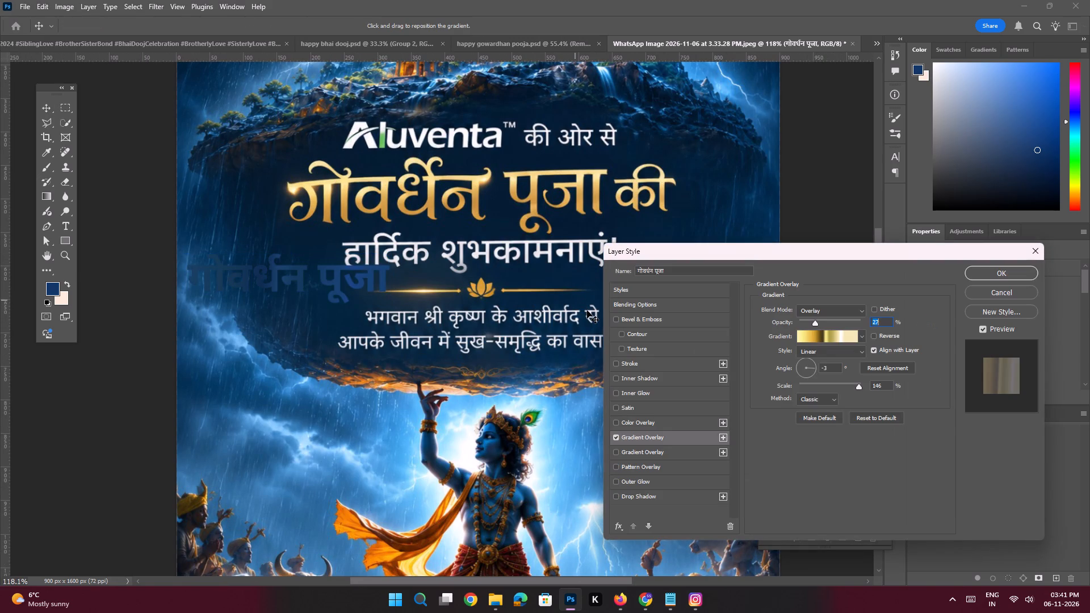
{"action": "left_click_drag", "start_coordinate": [815, 322], "coordinate": [991, 321]}
{"action": "left_click", "coordinate": [834, 308]}
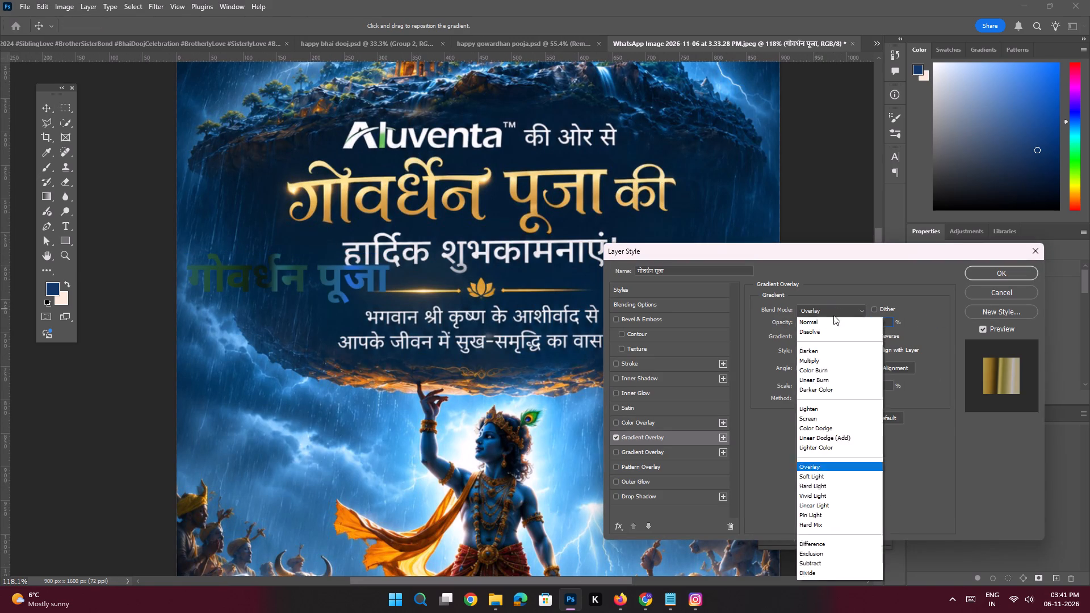
{"action": "left_click", "coordinate": [818, 276]}
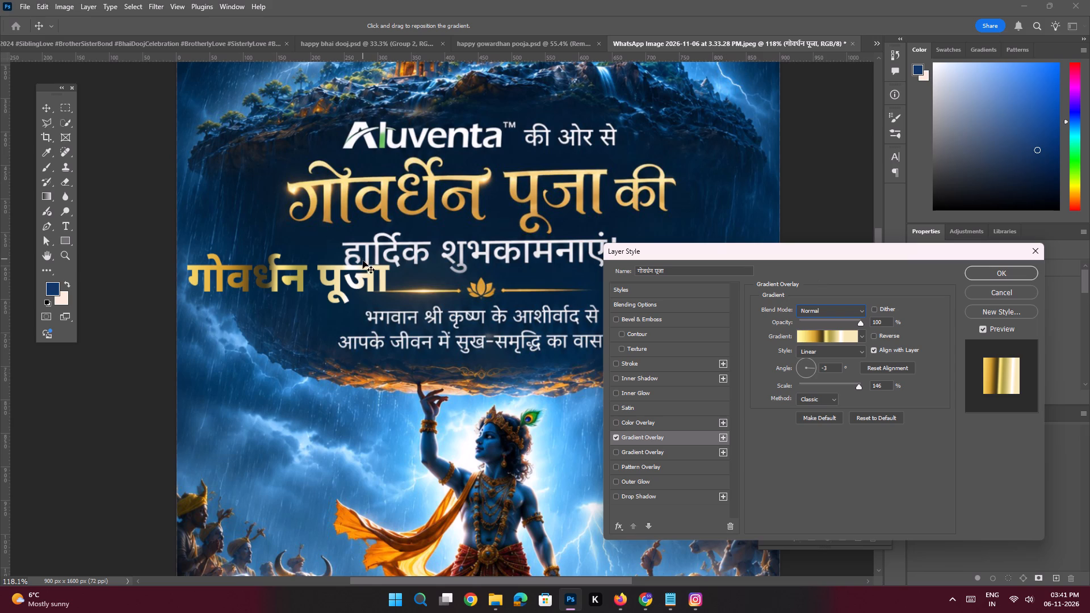
Remove the darkest colour stop near the middle of the overlay's gold gradient and apply the layer style.
{"action": "left_click", "coordinate": [825, 337]}
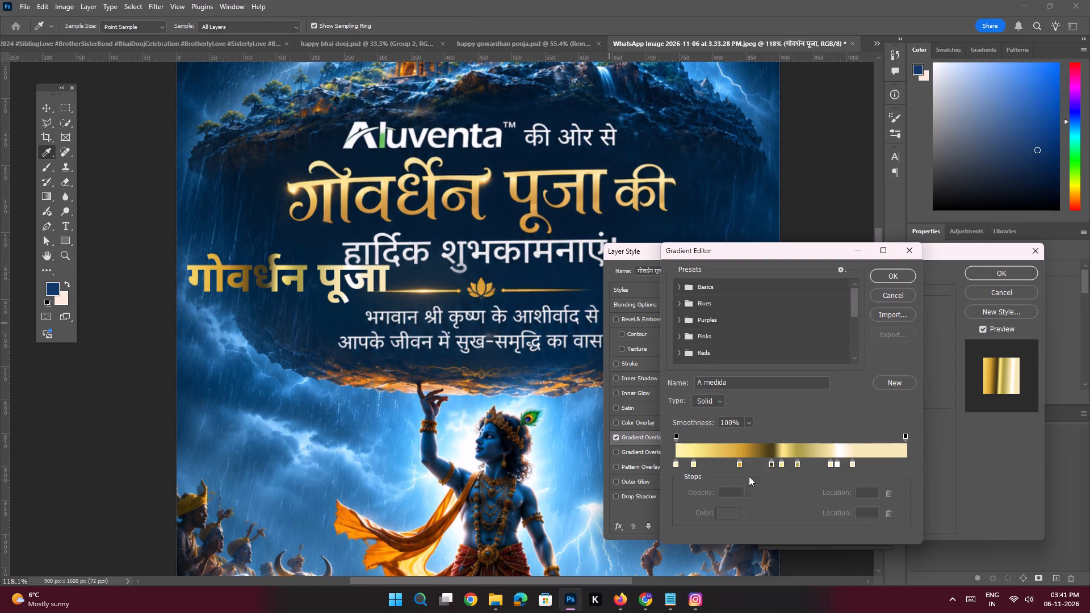
{"action": "left_click_drag", "start_coordinate": [769, 463], "coordinate": [775, 536]}
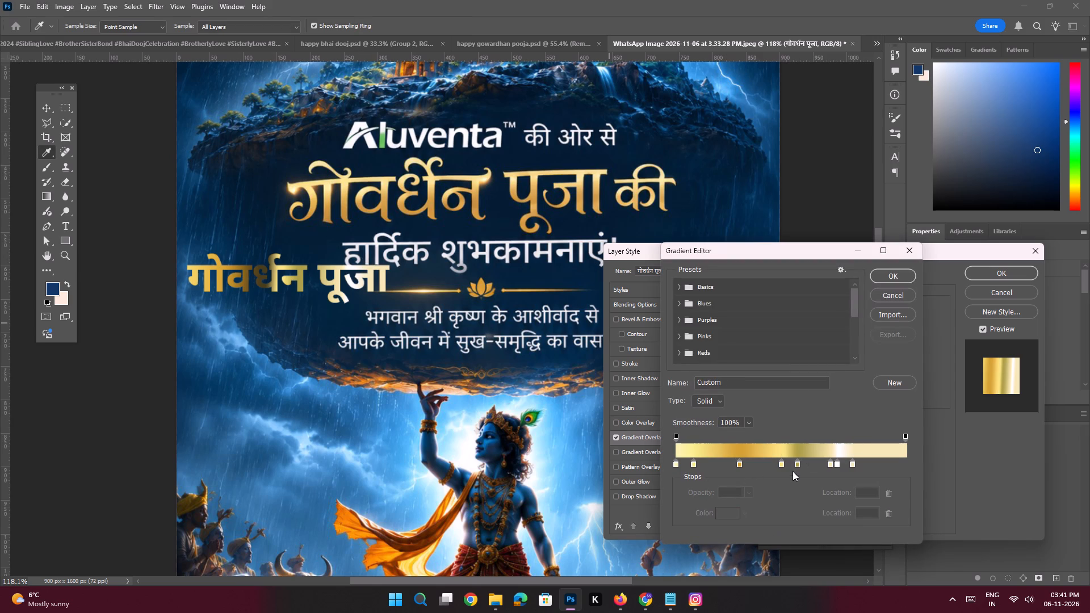
{"action": "left_click", "coordinate": [1004, 272]}
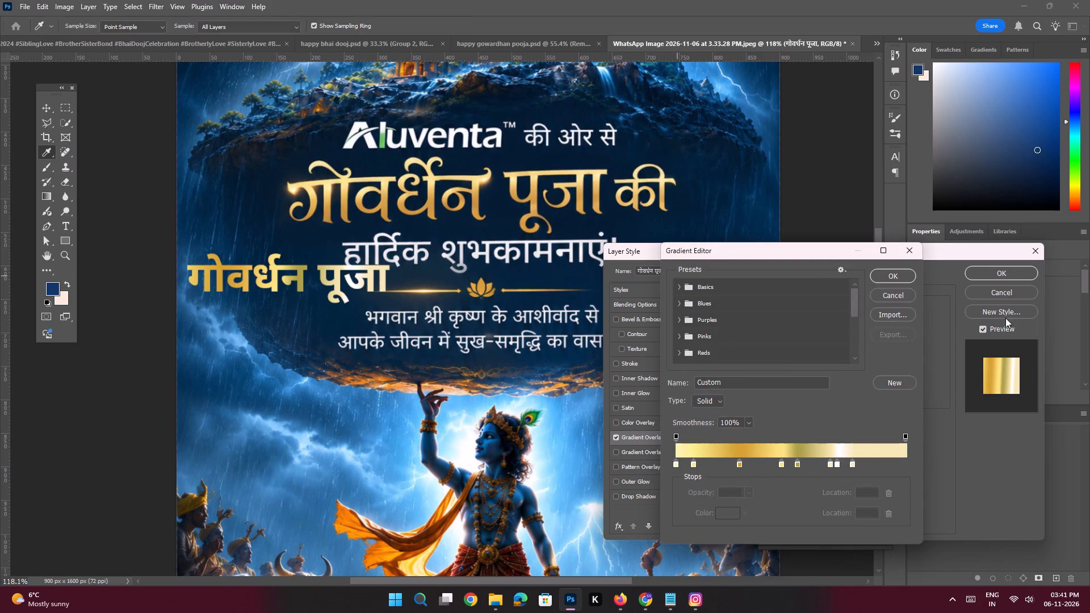
{"action": "left_click", "coordinate": [895, 278]}
{"action": "left_click", "coordinate": [975, 270]}
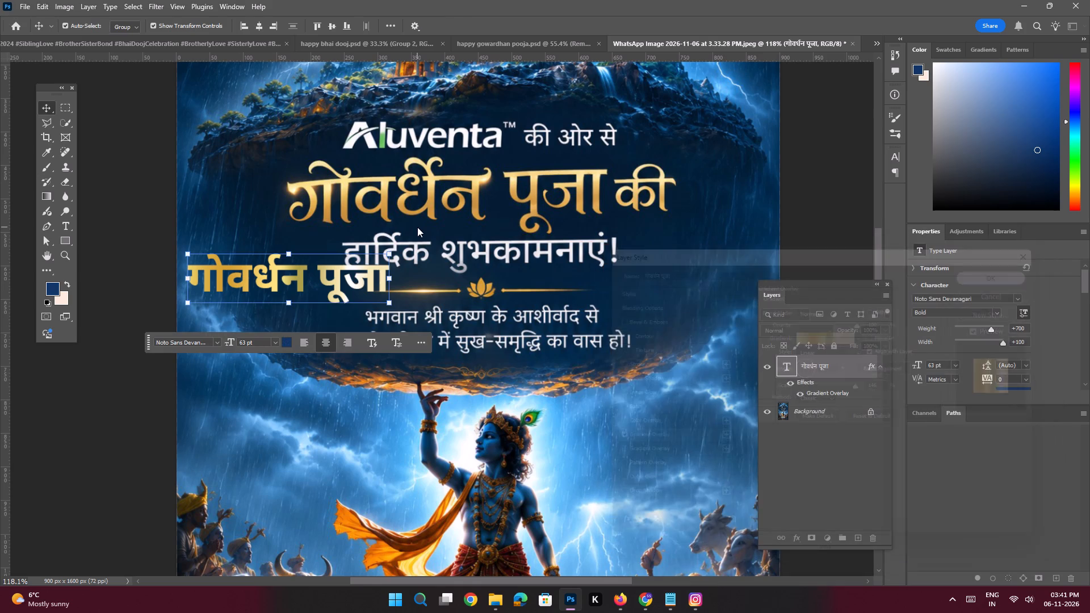
Copy the gold "गोवर्धन पूजा" layer into the happy gowardhan pooja.psd document and place it centred on the mountain's dark lower area.
{"action": "left_click_drag", "start_coordinate": [833, 366], "coordinate": [548, 44]}
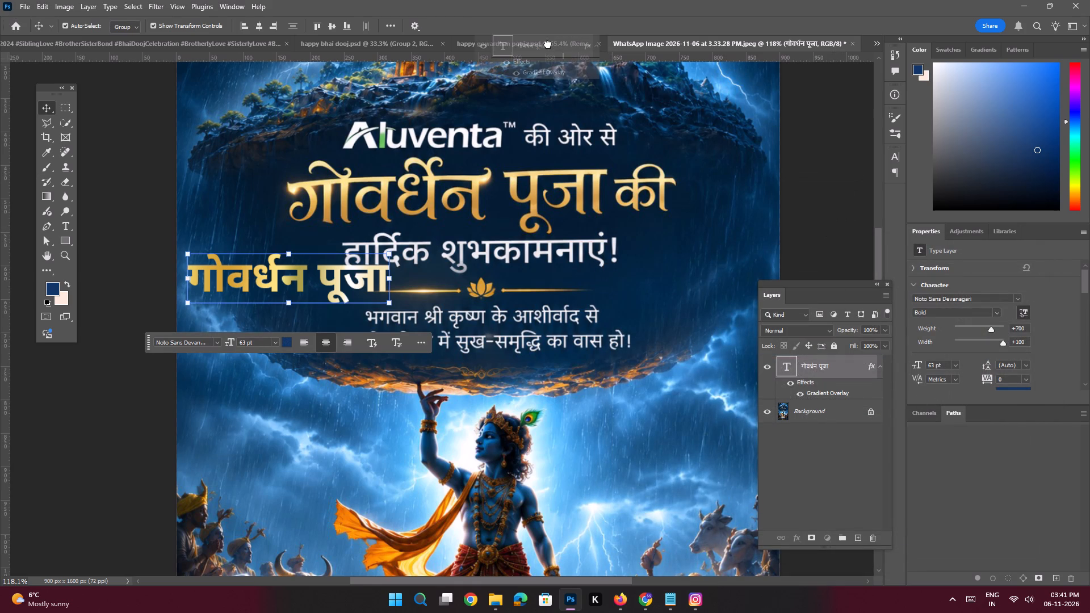
{"action": "left_click_drag", "start_coordinate": [548, 44], "coordinate": [500, 254]}
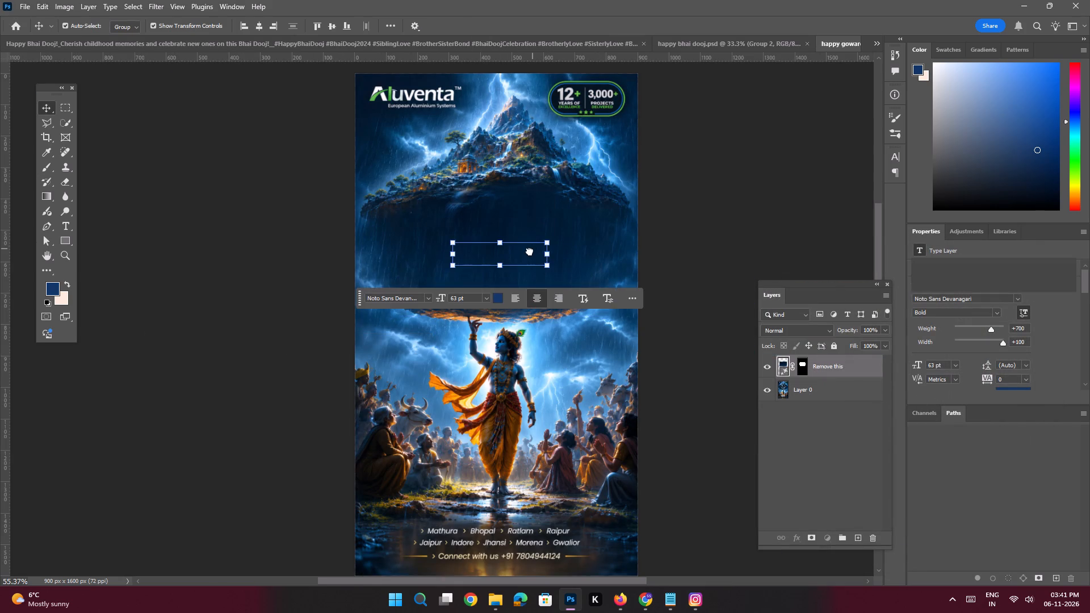
{"action": "left_click_drag", "start_coordinate": [513, 255], "coordinate": [508, 255]}
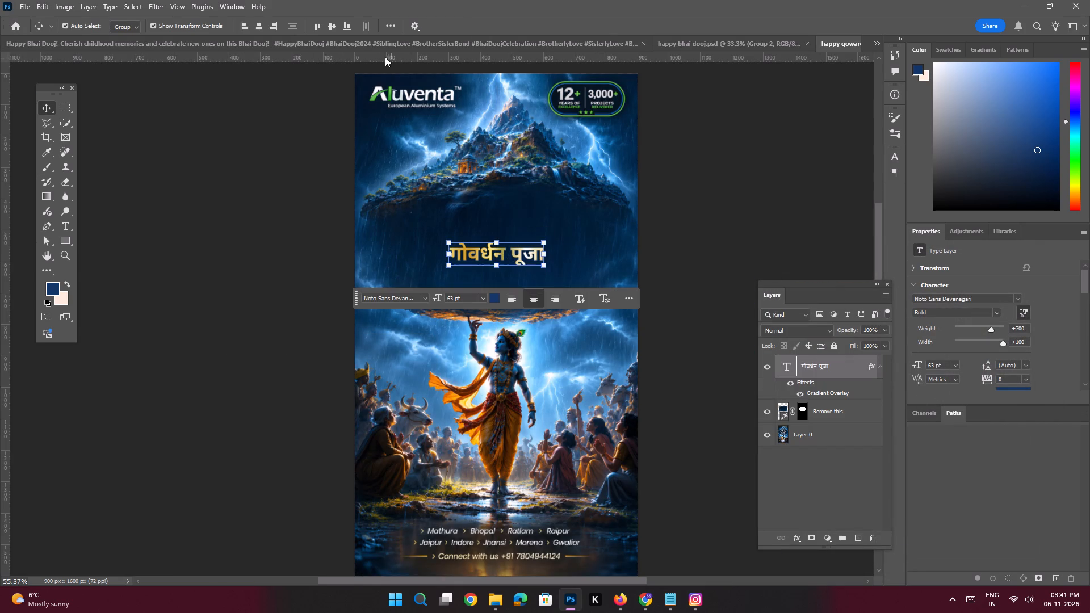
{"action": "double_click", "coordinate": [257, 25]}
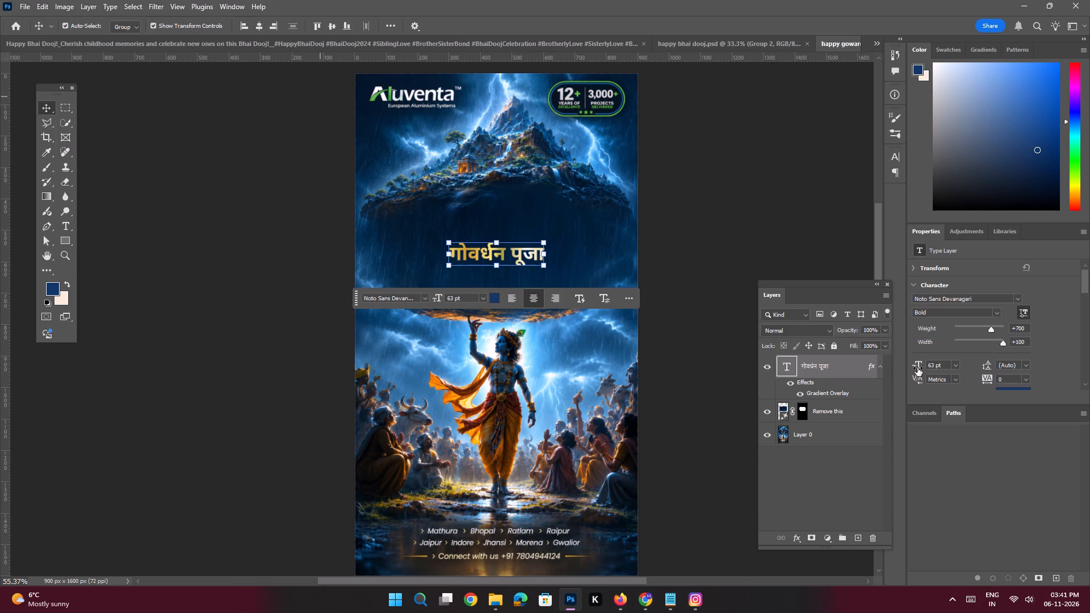
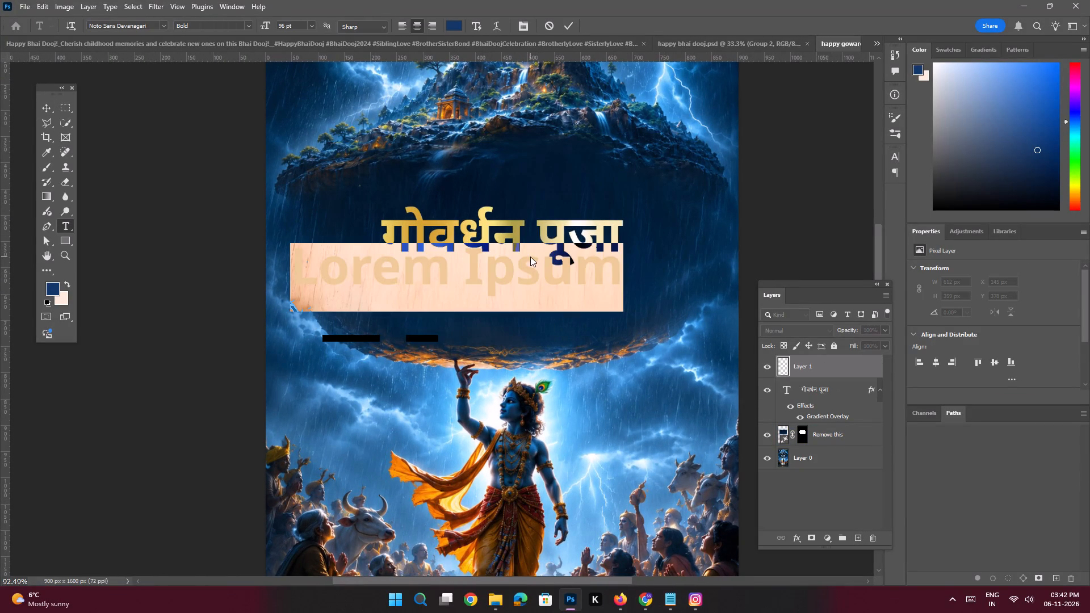
Paste the word "की" into the new type layer below "गोवर्धन पूजा" and set its text colour to white (ffffff).
{"action": "key", "text": "ctrl+v"}
{"action": "left_click", "coordinate": [46, 110]}
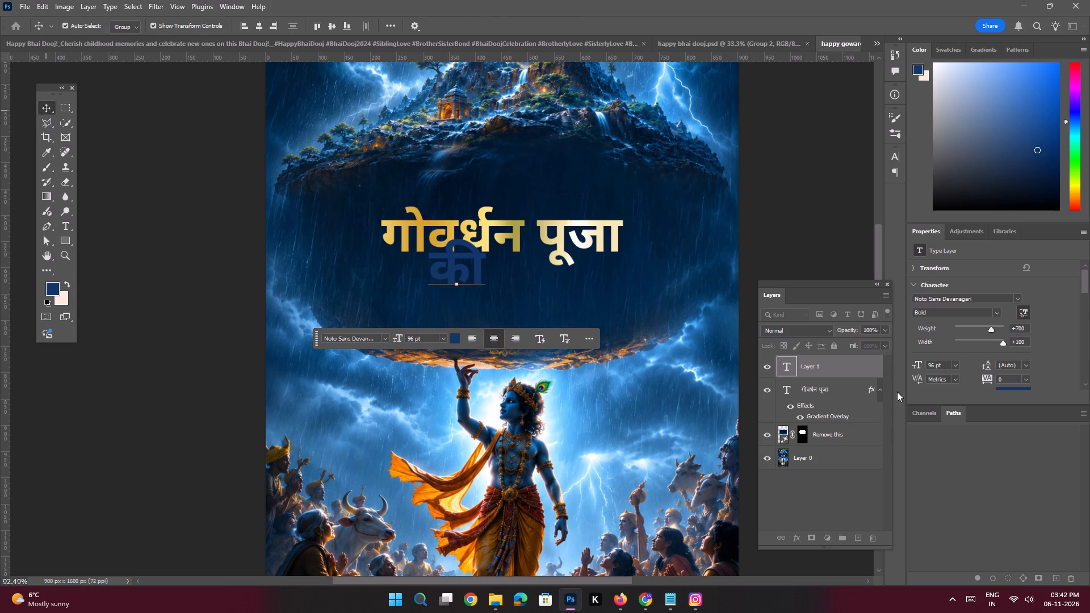
{"action": "scroll", "coordinate": [1015, 360], "scroll_direction": "down", "scroll_amount": 3}
{"action": "left_click", "coordinate": [1009, 369]}
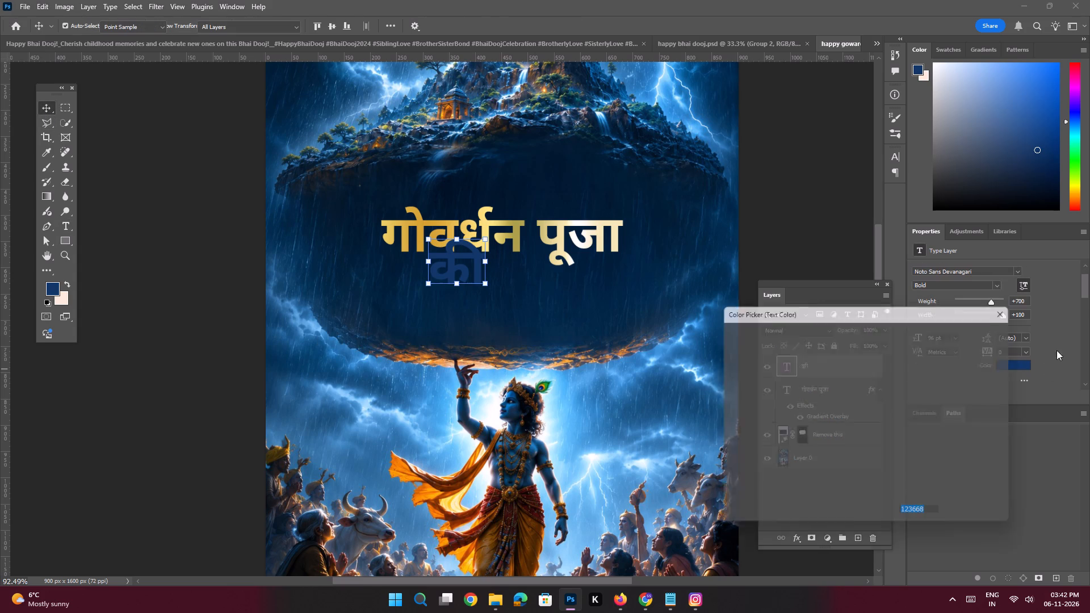
{"action": "left_click_drag", "start_coordinate": [764, 447], "coordinate": [643, 161]}
{"action": "left_click", "coordinate": [967, 329]}
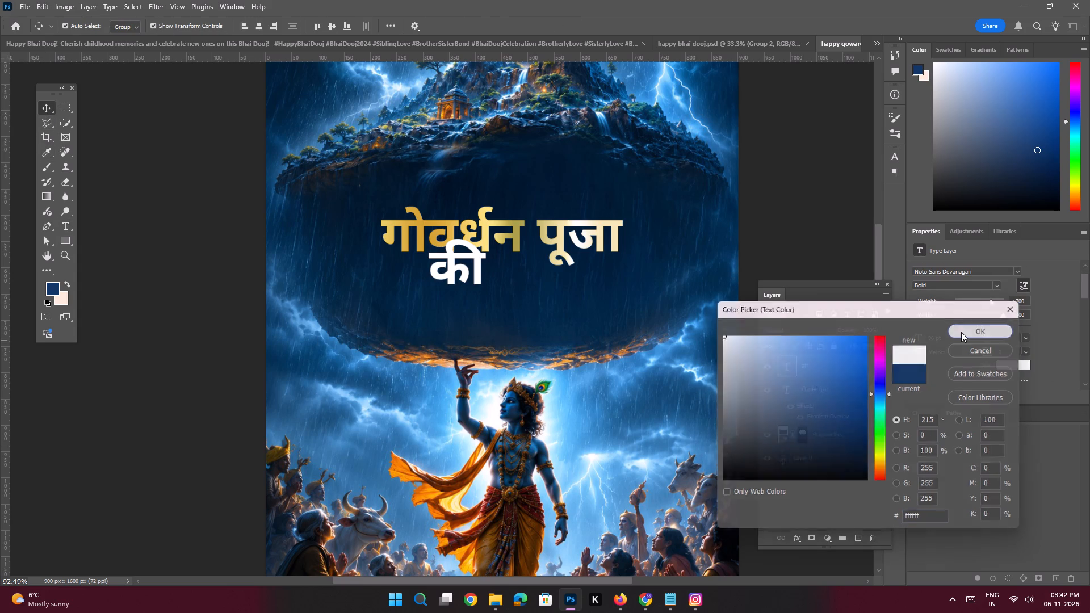
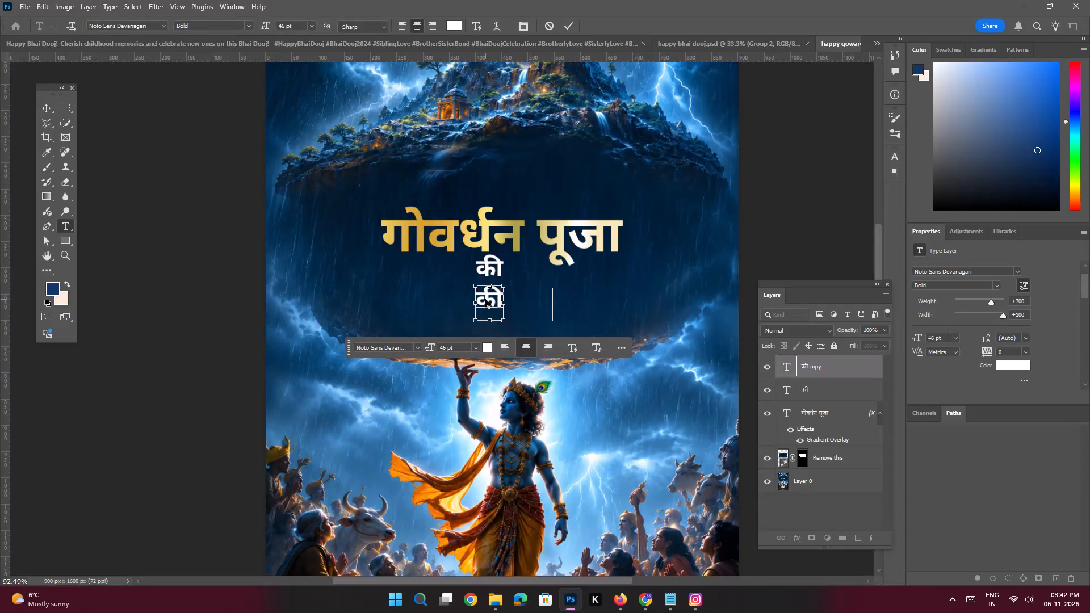
Finish the duplicated text layer as "शुभकामनाएं!", enlarge it to 71 pt and place it below "की", right-aligned with "पूजा".
{"action": "key", "text": "Return"}
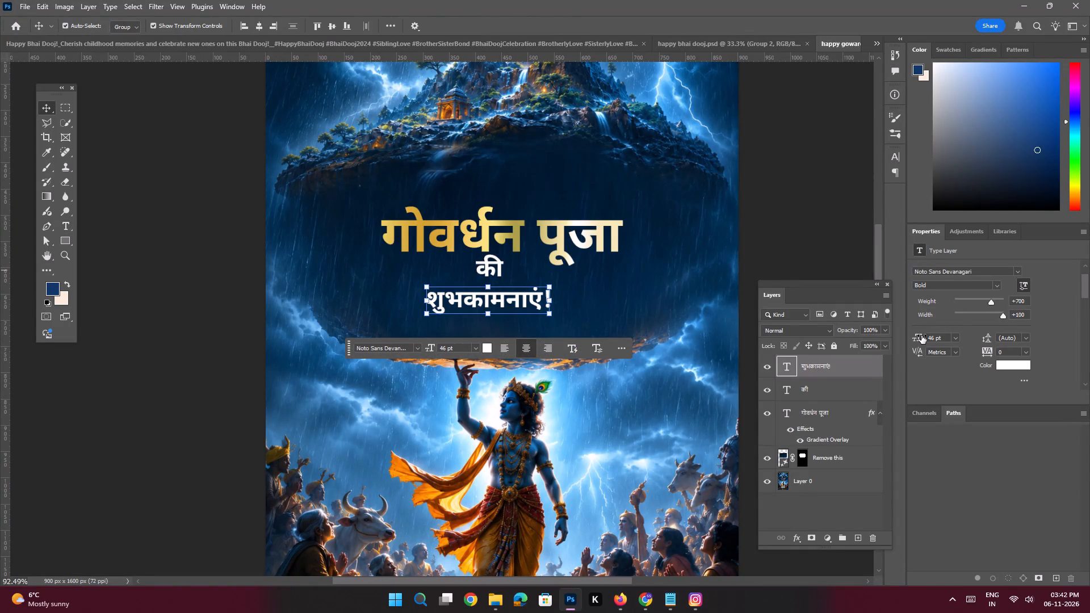
{"action": "left_click_drag", "start_coordinate": [921, 335], "coordinate": [930, 338]}
{"action": "left_click_drag", "start_coordinate": [495, 305], "coordinate": [517, 308]}
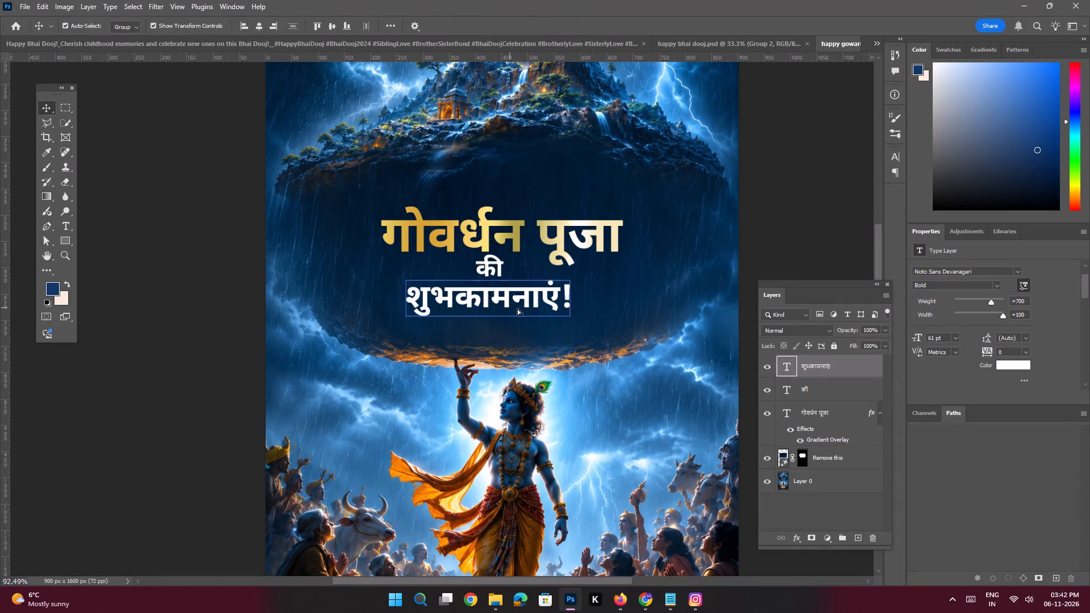
{"action": "left_click_drag", "start_coordinate": [517, 308], "coordinate": [540, 308]}
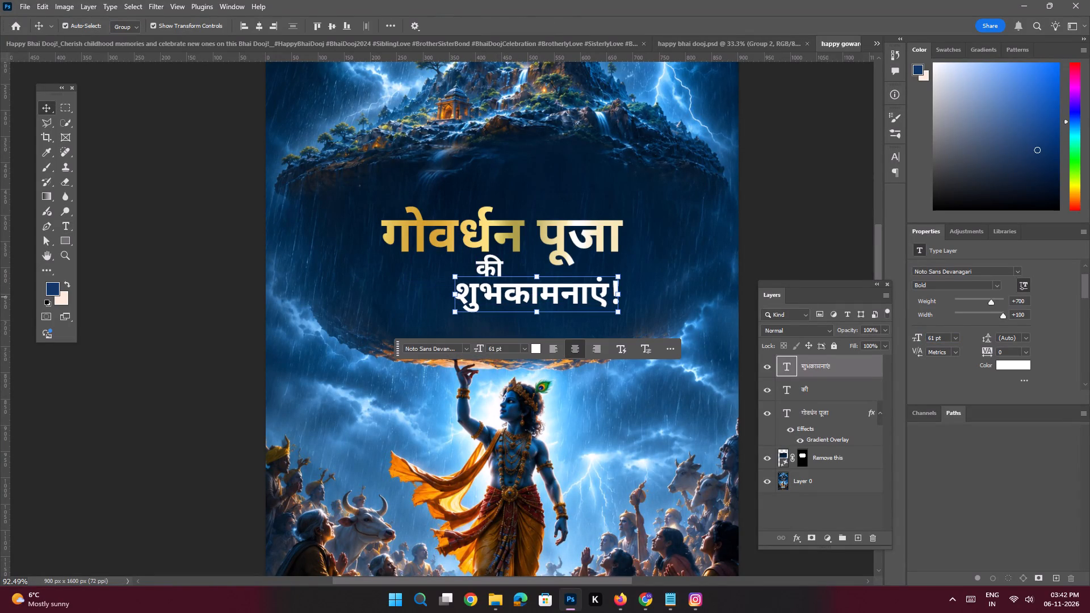
{"action": "left_click_drag", "start_coordinate": [920, 339], "coordinate": [925, 339]}
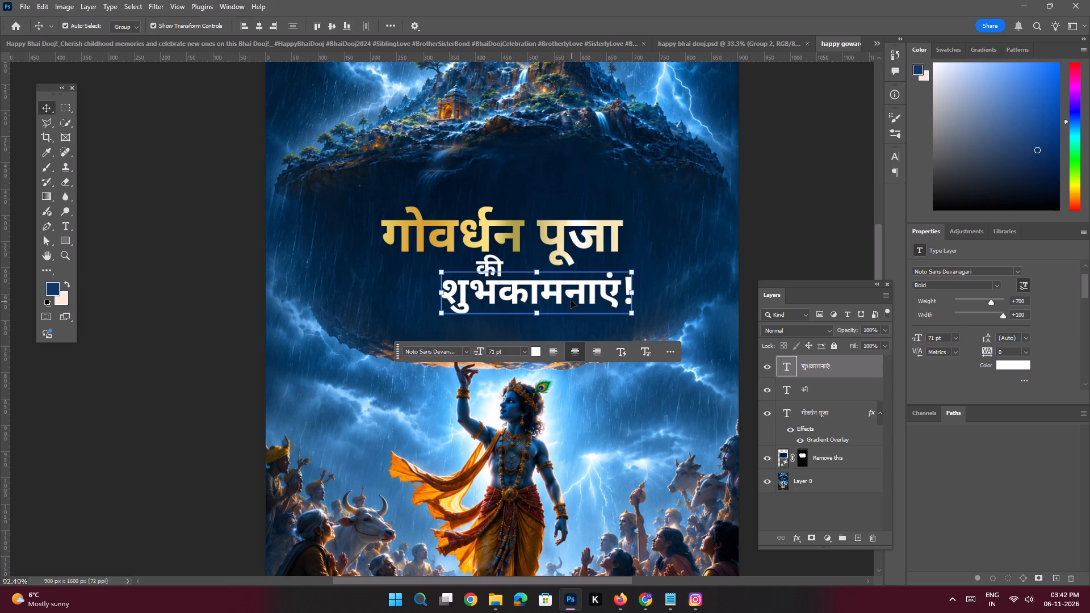
{"action": "left_click_drag", "start_coordinate": [571, 300], "coordinate": [559, 303]}
Move "की" about 17 px right and slightly down between the two lines, and set its font style to Medium.
{"action": "key", "text": "space"}
{"action": "left_click_drag", "start_coordinate": [485, 261], "coordinate": [521, 301], "text": "ctrl"}
{"action": "left_click_drag", "start_coordinate": [496, 262], "coordinate": [534, 313], "text": "ctrl"}
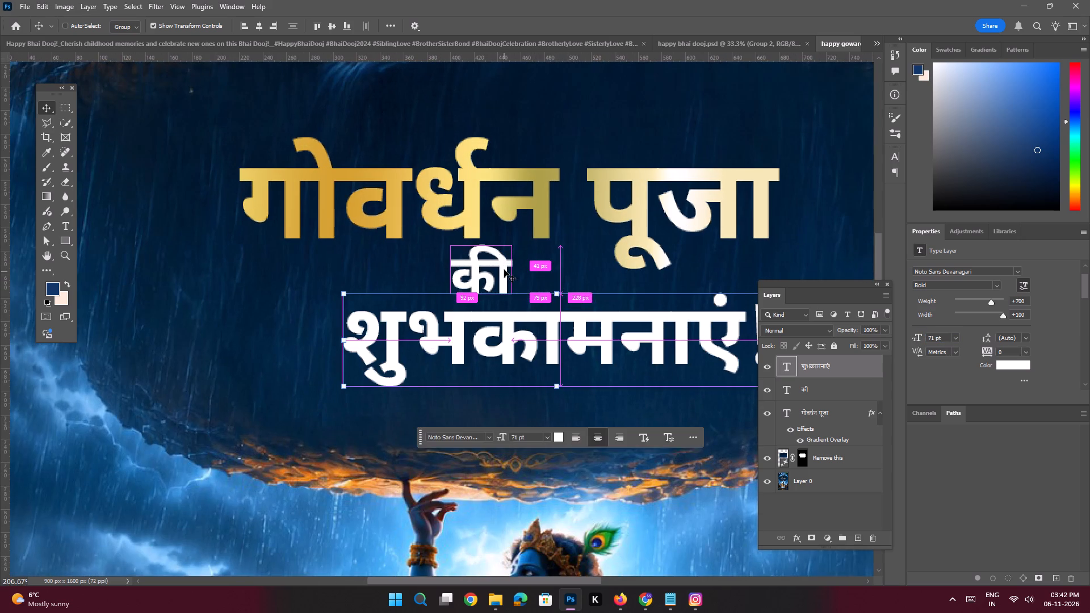
{"action": "left_click", "coordinate": [504, 268]}
{"action": "left_click_drag", "start_coordinate": [502, 269], "coordinate": [523, 276]}
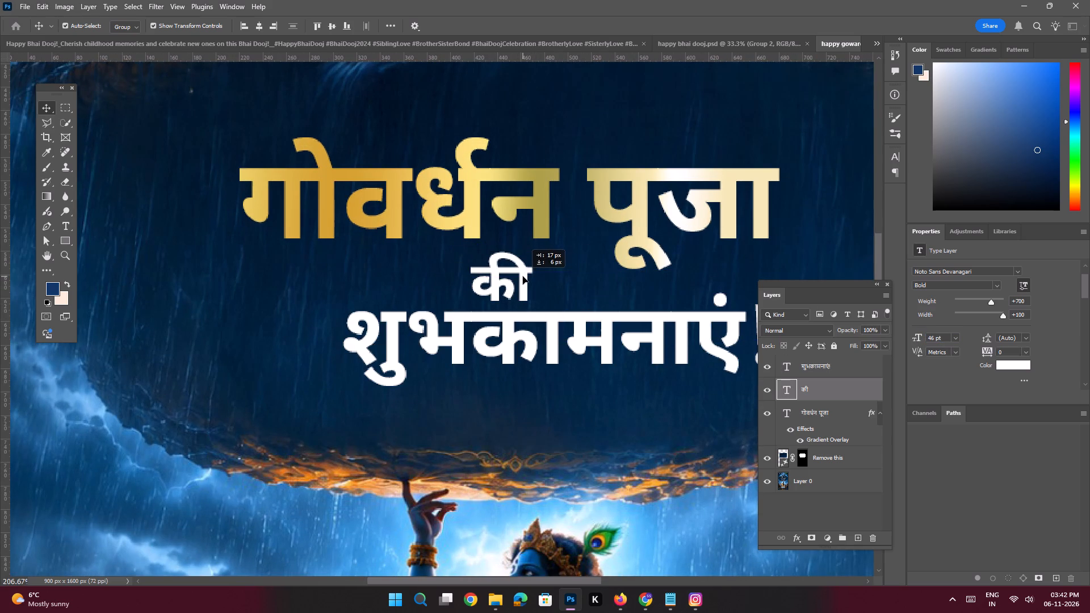
{"action": "left_click_drag", "start_coordinate": [523, 276], "coordinate": [523, 275]}
{"action": "left_click", "coordinate": [996, 285]}
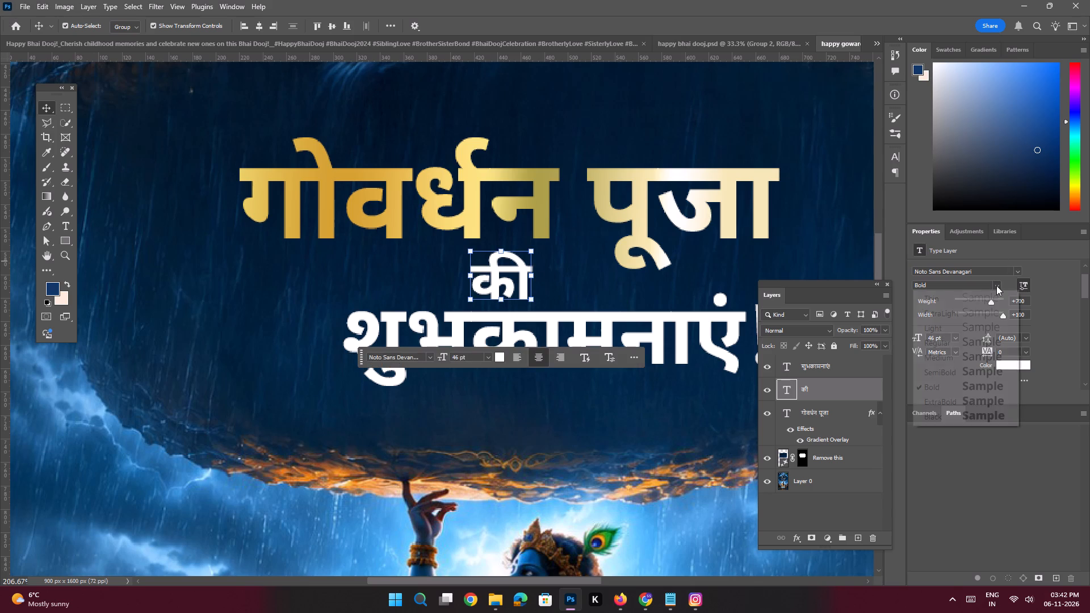
{"action": "left_click", "coordinate": [947, 362]}
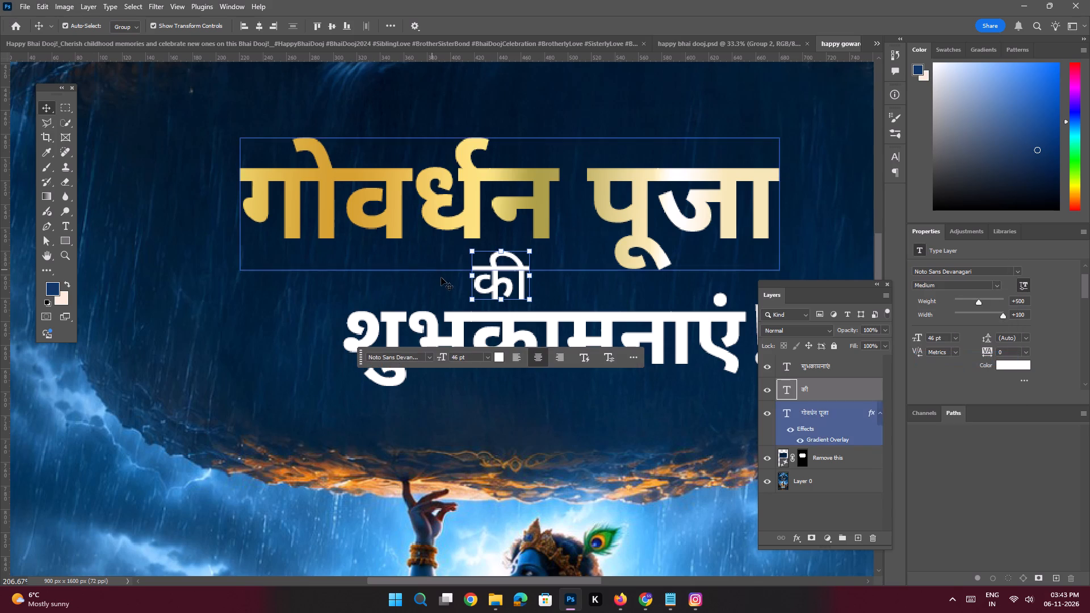
Examine the three-line greeting's spacing and balance, both close up and against the whole poster.
{"action": "key", "text": "space"}
{"action": "left_click_drag", "start_coordinate": [479, 260], "coordinate": [411, 240], "text": "ctrl"}
{"action": "left_click", "coordinate": [278, 253]}
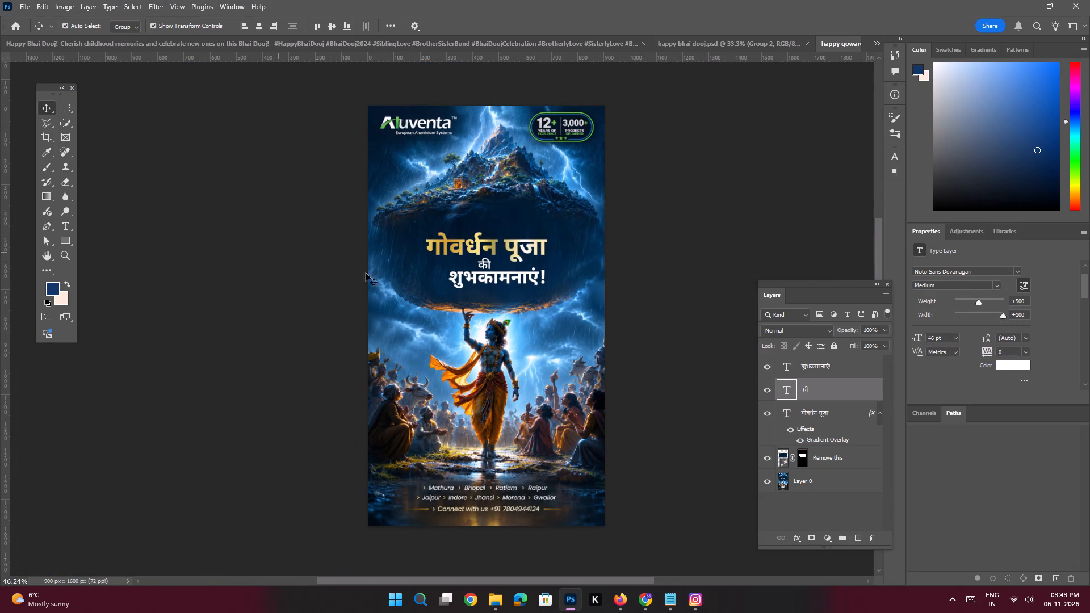
{"action": "key", "text": "ctrl+space"}
{"action": "key", "text": "ctrl+space"}
{"action": "key", "text": "ctrl+space"}
{"action": "key", "text": "ctrl+space"}
{"action": "key", "text": "ctrl+space"}
{"action": "key", "text": "ctrl+space"}
{"action": "key", "text": "ctrl+space"}
{"action": "key", "text": "ctrl+space"}
{"action": "key", "text": "ctrl+space"}
{"action": "key", "text": "ctrl+space"}
{"action": "key", "text": "ctrl+space"}
{"action": "key", "text": "ctrl+space"}
{"action": "key", "text": "ctrl+space"}
{"action": "key", "text": "ctrl+space"}
{"action": "key", "text": "ctrl+space"}
{"action": "key", "text": "ctrl+space"}
{"action": "key", "text": "ctrl+space"}
{"action": "key", "text": "ctrl+space"}
{"action": "key", "text": "ctrl+space"}
{"action": "key", "text": "ctrl+space"}
{"action": "left_click_drag", "start_coordinate": [489, 258], "coordinate": [516, 296], "text": "ctrl"}
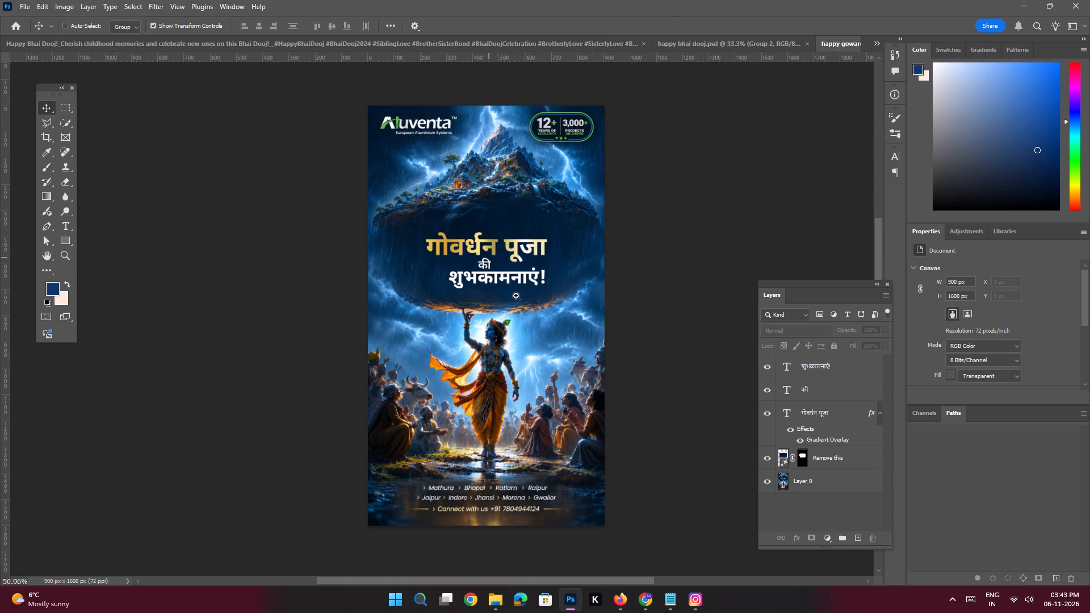
{"action": "left_click_drag", "start_coordinate": [516, 296], "coordinate": [543, 337], "text": "ctrl"}
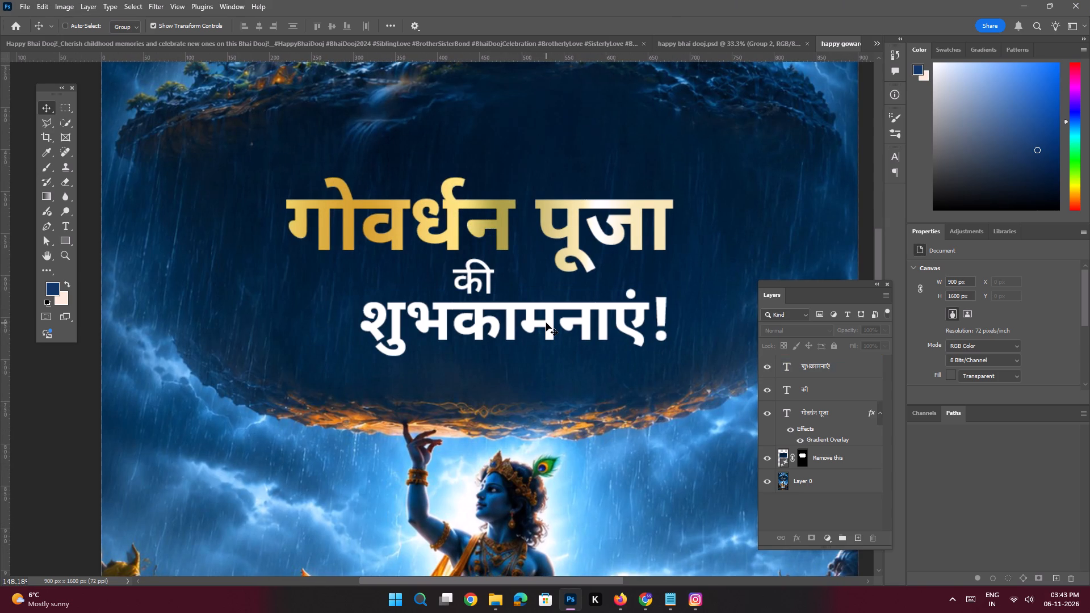
{"action": "key", "text": "ctrl+0"}
{"action": "left_click", "coordinate": [260, 258]}
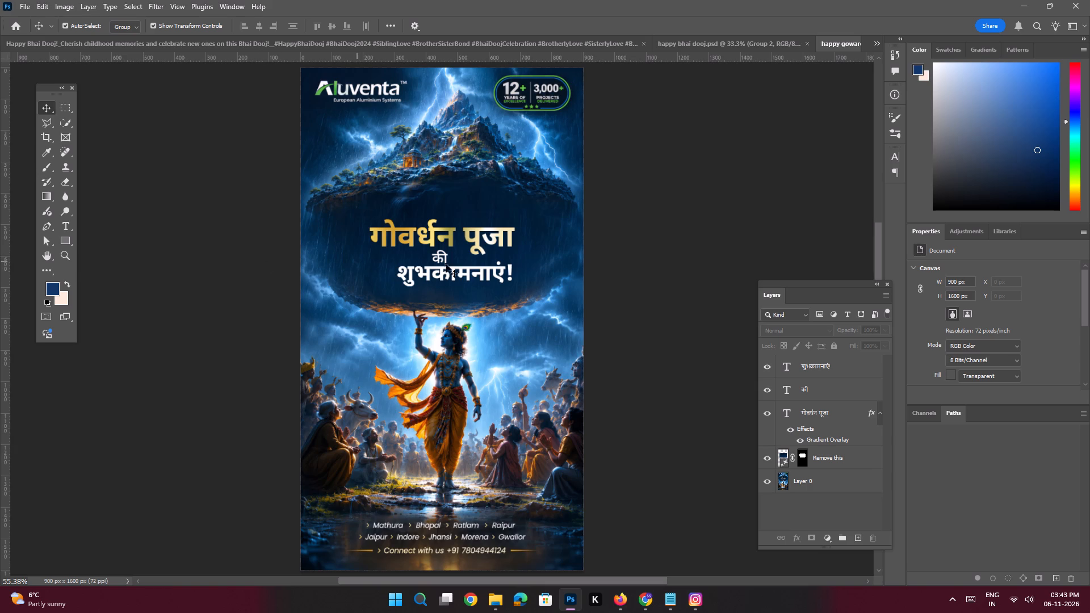
Nudge the word "की" up slightly between "गोवर्धन पूजा" and "शुभकामनाएं!".
{"action": "key", "text": "space"}
{"action": "left_click_drag", "start_coordinate": [460, 241], "coordinate": [547, 414], "text": "ctrl"}
{"action": "left_click", "coordinate": [350, 348]}
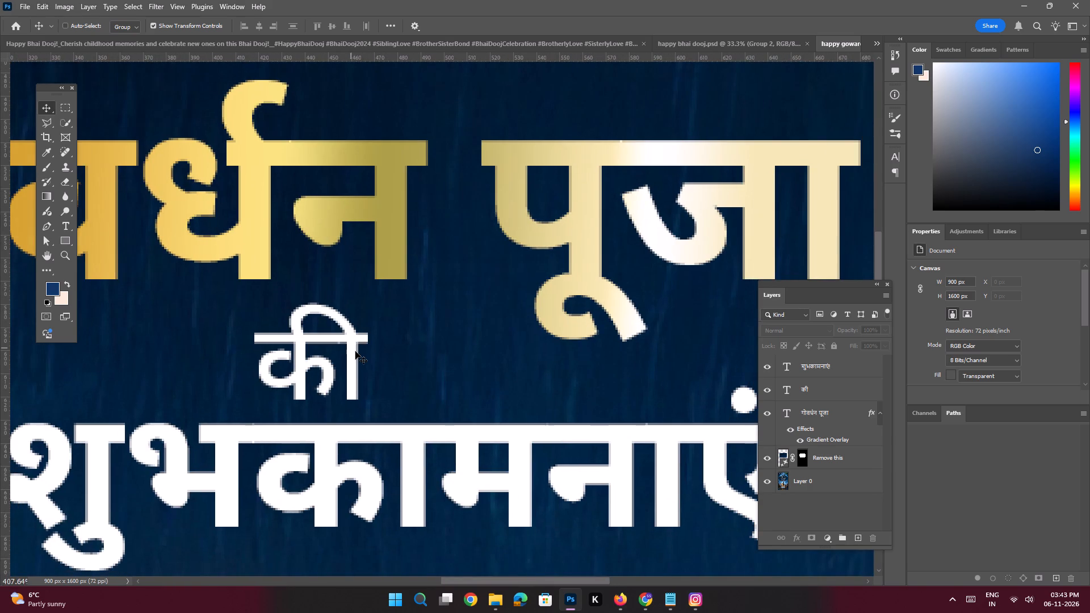
{"action": "key", "text": "Up"}
{"action": "key", "text": "Up"}
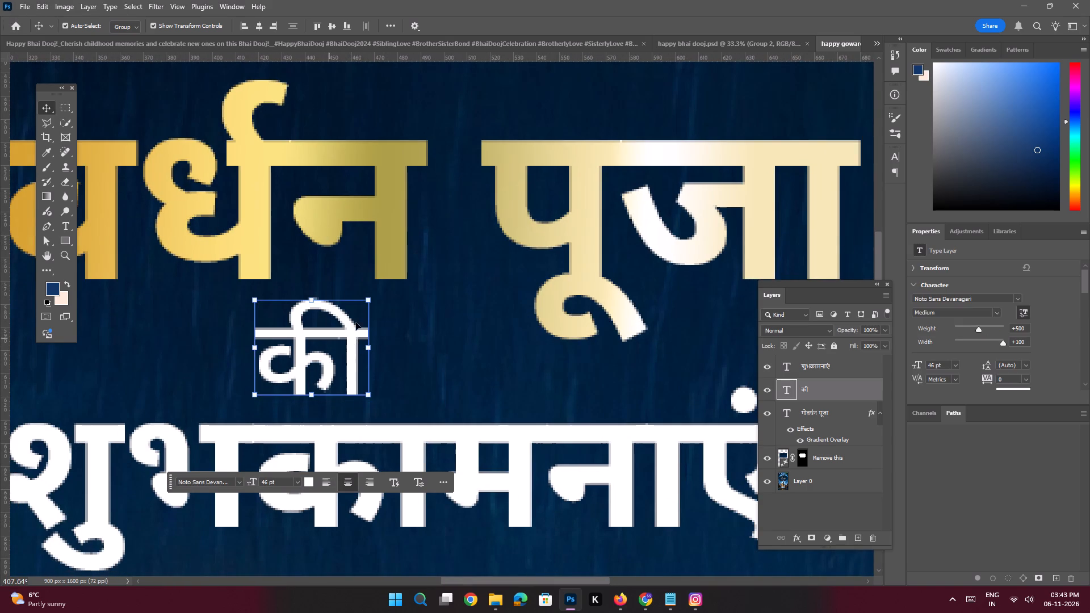
Group the three greeting text layers "गोवर्धन पूजा", "की" and "शुभकामनाएं!" together.
{"action": "key", "text": "ctrl+space"}
{"action": "key", "text": "ctrl+space"}
{"action": "key", "text": "ctrl+space"}
{"action": "key", "text": "ctrl+space"}
{"action": "key", "text": "ctrl+space"}
{"action": "key", "text": "ctrl+space"}
{"action": "left_click_drag", "start_coordinate": [431, 326], "coordinate": [359, 303], "text": "ctrl"}
{"action": "left_click", "coordinate": [392, 287]}
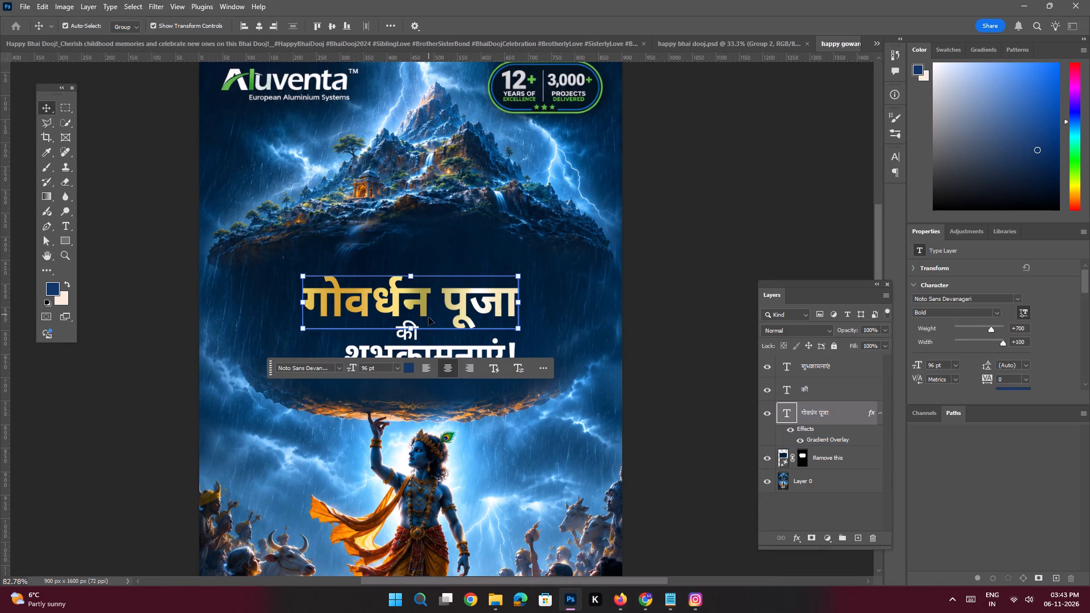
{"action": "key", "text": "space"}
{"action": "left_click_drag", "start_coordinate": [408, 329], "coordinate": [474, 423], "text": "ctrl"}
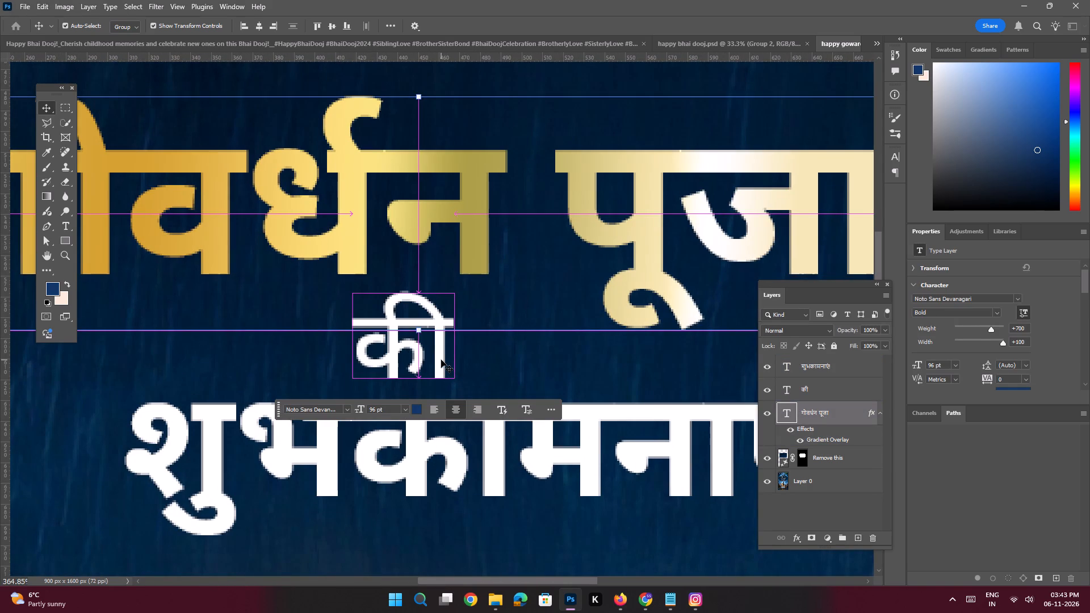
{"action": "left_click", "coordinate": [441, 360], "text": "shift"}
{"action": "left_click", "coordinate": [423, 448], "text": "shift"}
{"action": "key", "text": "ctrl+space"}
{"action": "key", "text": "ctrl+space"}
{"action": "key", "text": "ctrl+space"}
{"action": "key", "text": "ctrl+space"}
{"action": "key", "text": "ctrl+space"}
{"action": "key", "text": "ctrl+space"}
{"action": "key", "text": "ctrl+space"}
{"action": "key", "text": "ctrl+space"}
{"action": "key", "text": "ctrl+space"}
{"action": "left_click_drag", "start_coordinate": [448, 419], "coordinate": [380, 397], "text": "ctrl"}
{"action": "key", "text": "ctrl+g"}
Scale the greeting group down proportionally to 77.44%.
{"action": "key", "text": "space"}
{"action": "key", "text": "space"}
{"action": "key", "text": "space"}
{"action": "key", "text": "space"}
{"action": "key", "text": "space"}
{"action": "key", "text": "space"}
{"action": "key", "text": "space"}
{"action": "key", "text": "space"}
{"action": "key", "text": "space"}
{"action": "key", "text": "space"}
{"action": "key", "text": "space"}
{"action": "key", "text": "space"}
{"action": "key", "text": "space"}
{"action": "key", "text": "space"}
{"action": "key", "text": "space"}
{"action": "key", "text": "space"}
{"action": "key", "text": "space"}
{"action": "key", "text": "space"}
{"action": "left_click_drag", "start_coordinate": [482, 382], "coordinate": [431, 375]}
{"action": "key", "text": "space"}
{"action": "left_click_drag", "start_coordinate": [508, 418], "coordinate": [467, 408], "text": "ctrl"}
{"action": "left_click_drag", "start_coordinate": [501, 424], "coordinate": [488, 381]}
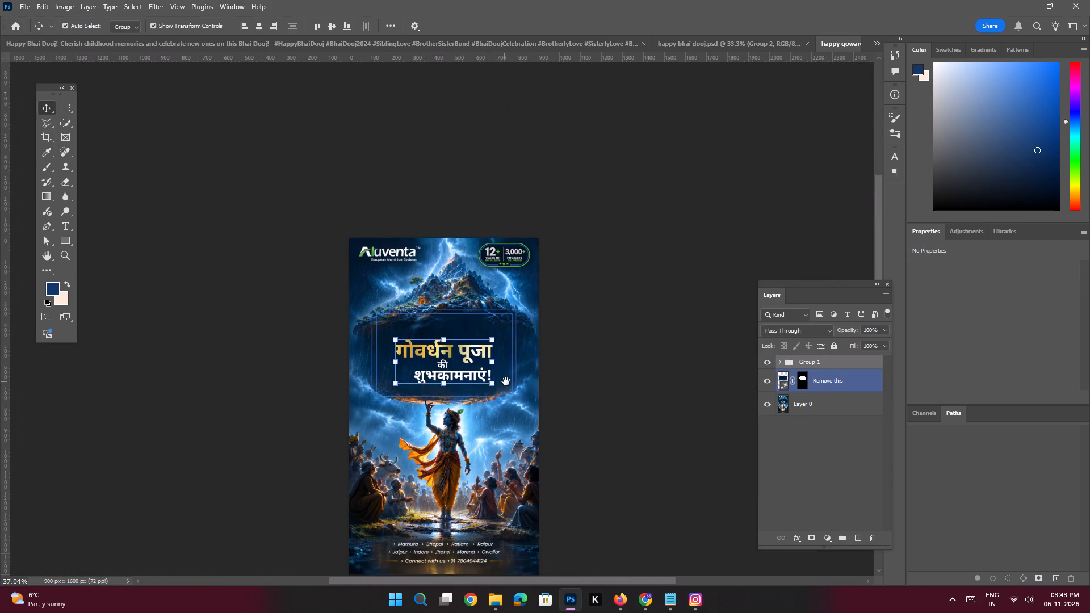
{"action": "left_click_drag", "start_coordinate": [506, 381], "coordinate": [507, 376]}
{"action": "left_click_drag", "start_coordinate": [483, 369], "coordinate": [497, 415], "text": "ctrl"}
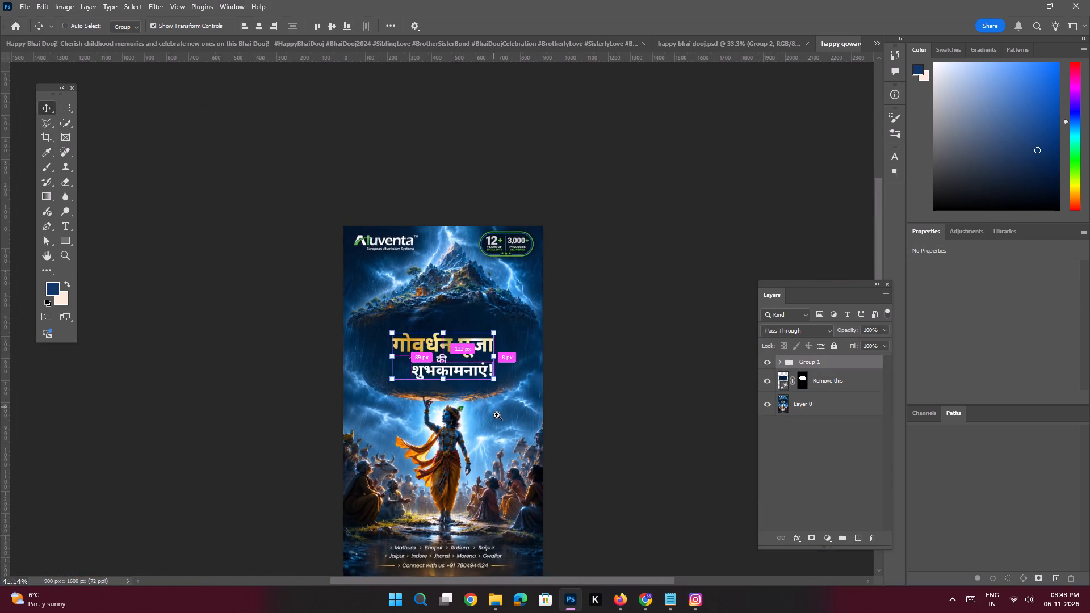
{"action": "left_click_drag", "start_coordinate": [497, 415], "coordinate": [520, 483], "text": "ctrl"}
{"action": "left_click_drag", "start_coordinate": [507, 391], "coordinate": [470, 370], "text": "alt"}
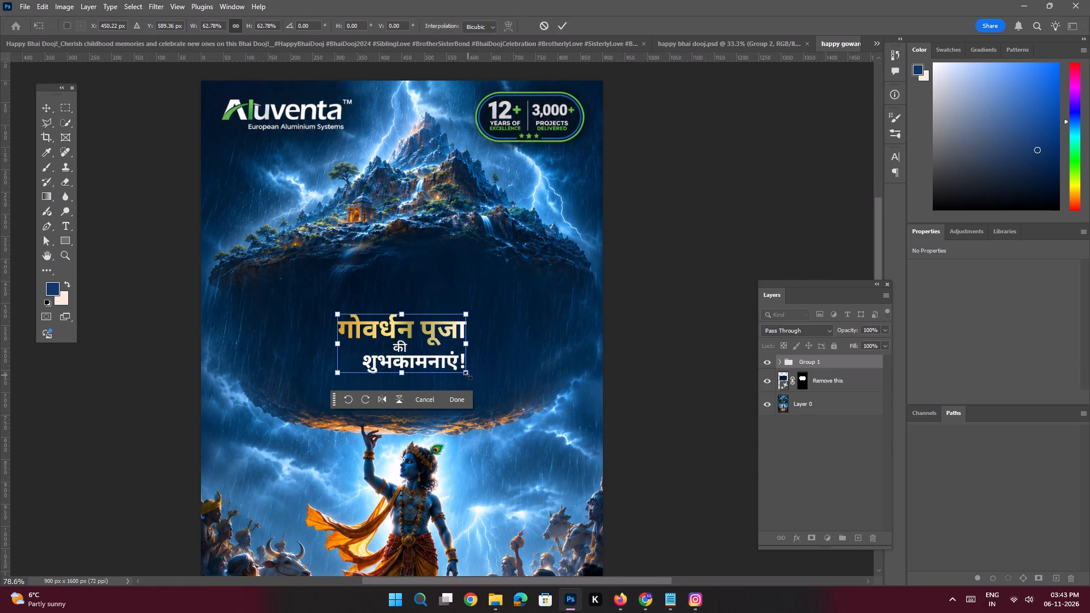
{"action": "left_click_drag", "start_coordinate": [468, 375], "coordinate": [480, 388], "text": "alt"}
Try the reduced greeting group in several spots and place it in the lower right part of the dark rock area.
{"action": "left_click_drag", "start_coordinate": [462, 322], "coordinate": [558, 317]}
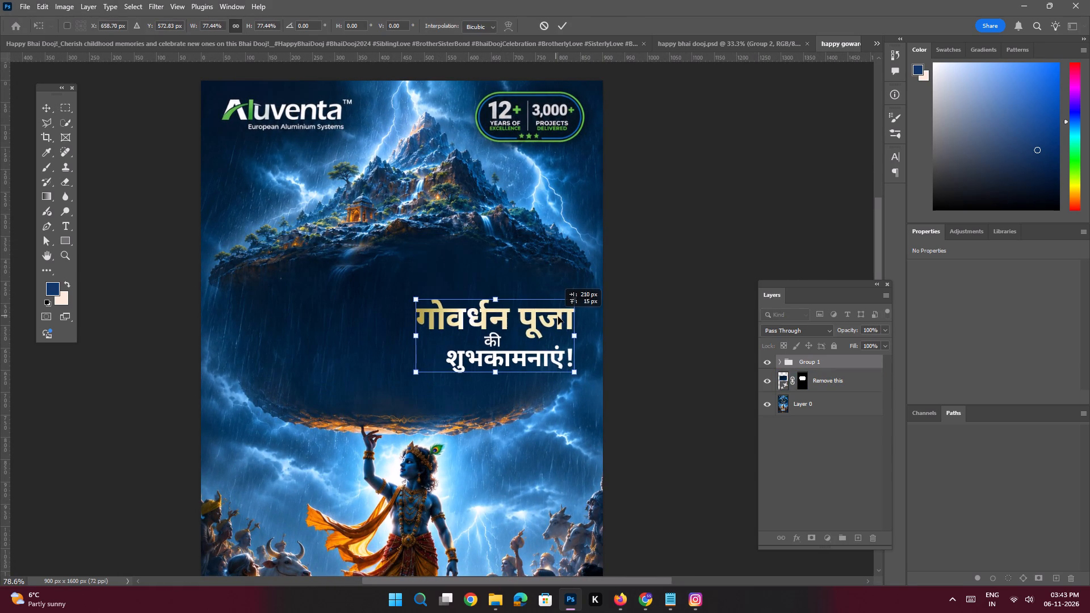
{"action": "left_click_drag", "start_coordinate": [558, 317], "coordinate": [448, 191]}
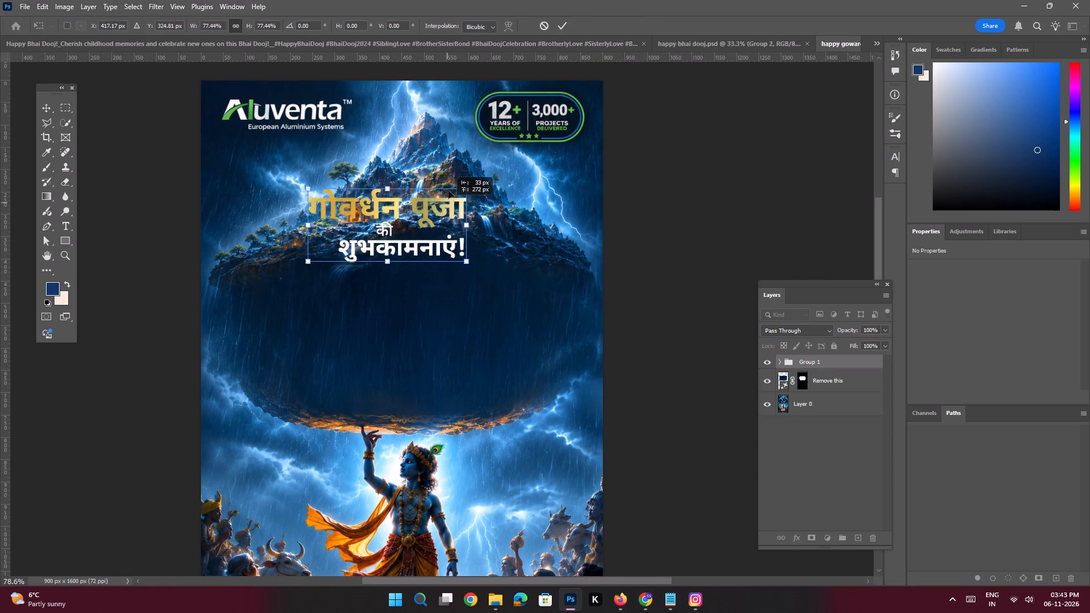
{"action": "left_click_drag", "start_coordinate": [448, 191], "coordinate": [540, 346]}
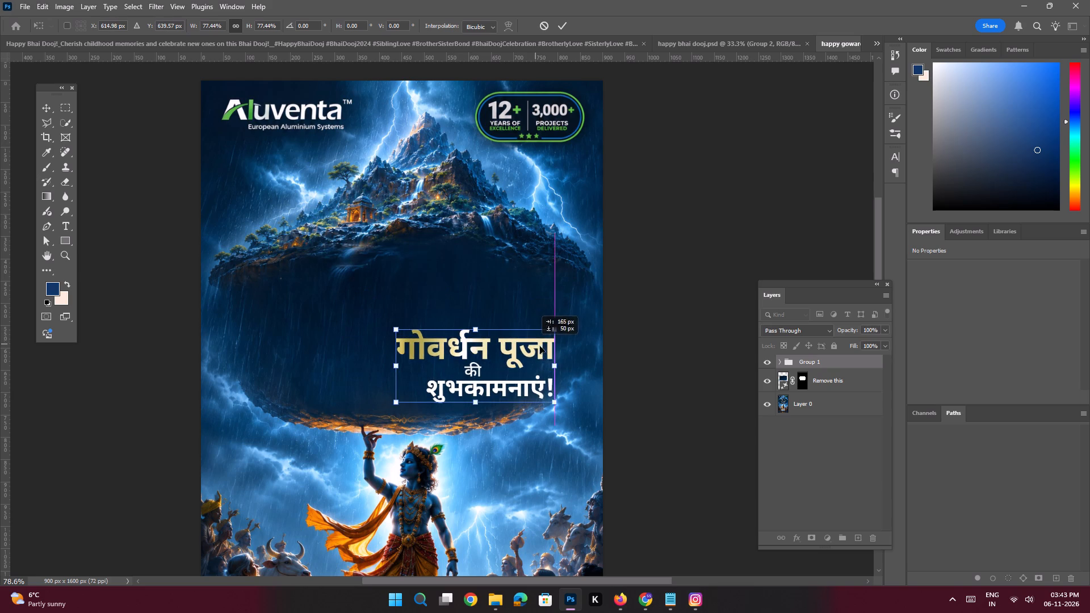
{"action": "left_click_drag", "start_coordinate": [540, 346], "coordinate": [558, 345]}
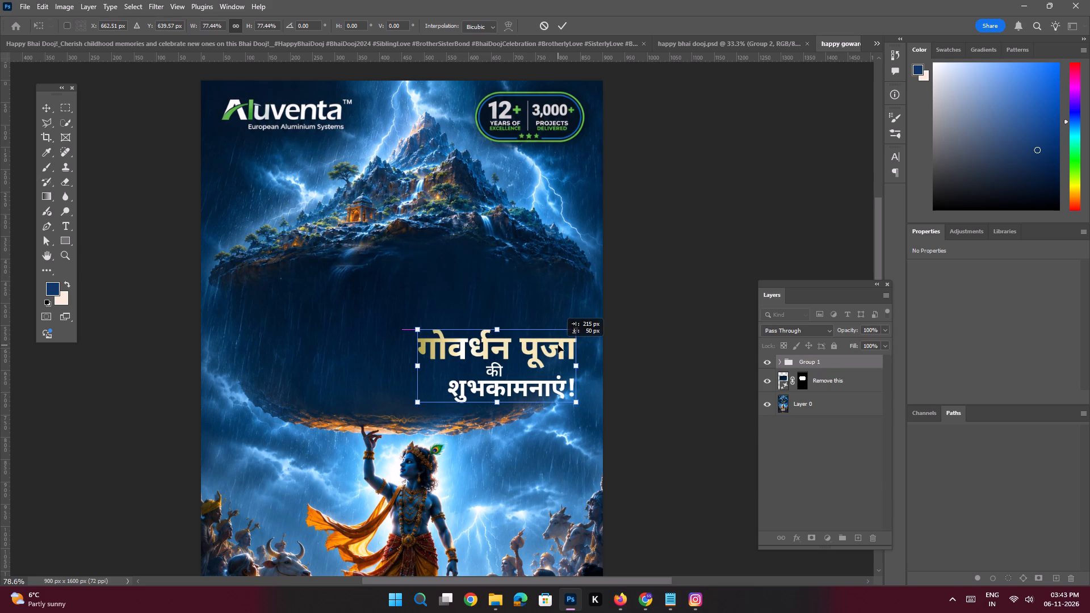
{"action": "left_click_drag", "start_coordinate": [558, 345], "coordinate": [559, 360]}
{"action": "key", "text": "Return"}
Move the greeting group up about 38 px and left about 6 px, clear of the rock's glowing lower edge.
{"action": "key", "text": "ctrl+0"}
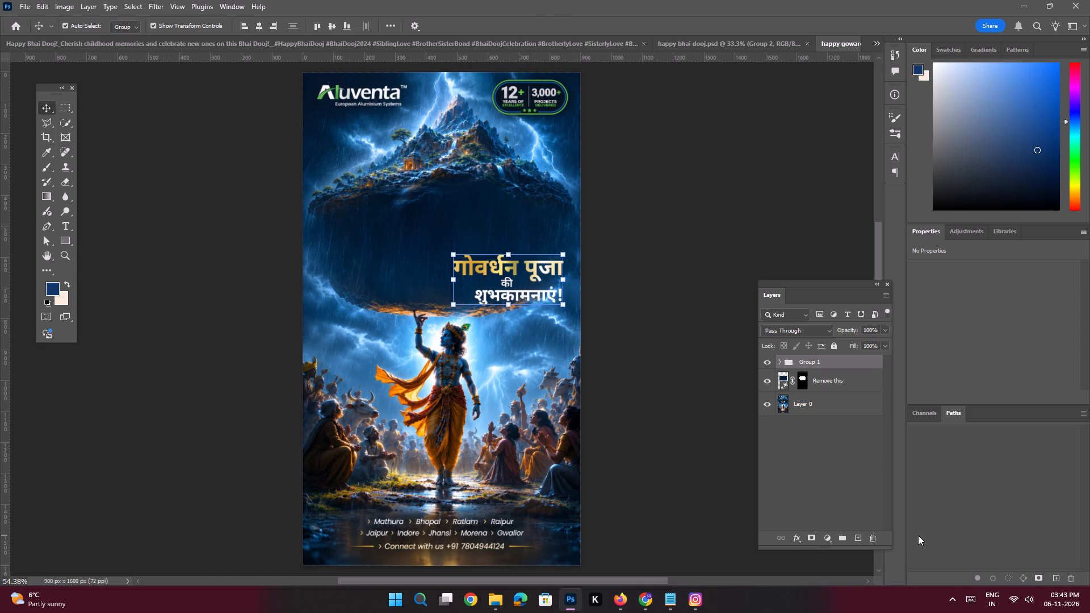
{"action": "left_click", "coordinate": [427, 259]}
{"action": "left_click", "coordinate": [732, 253]}
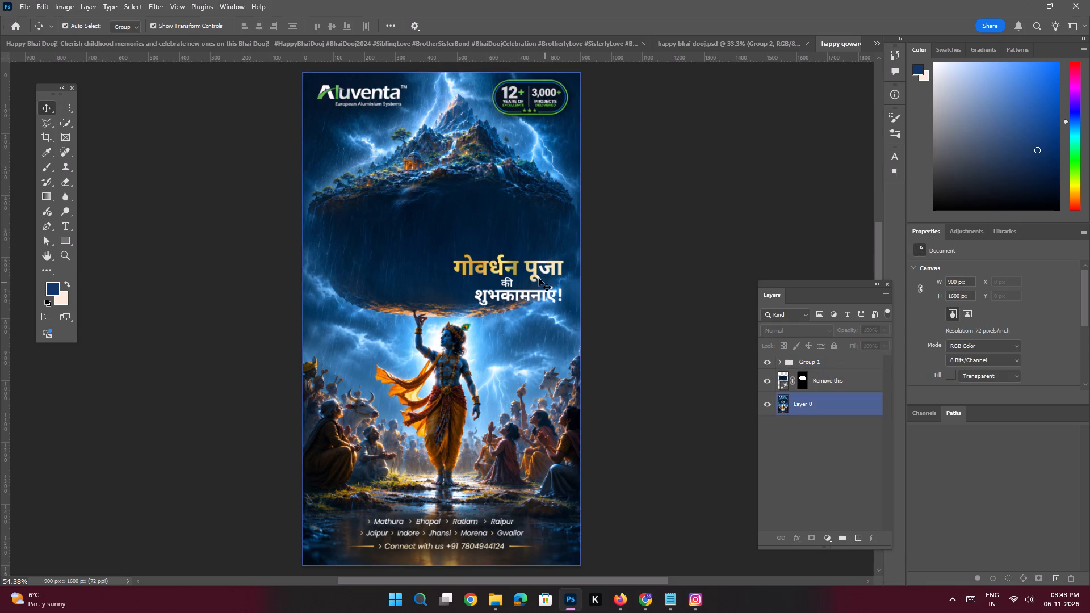
{"action": "left_click_drag", "start_coordinate": [532, 276], "coordinate": [531, 265]}
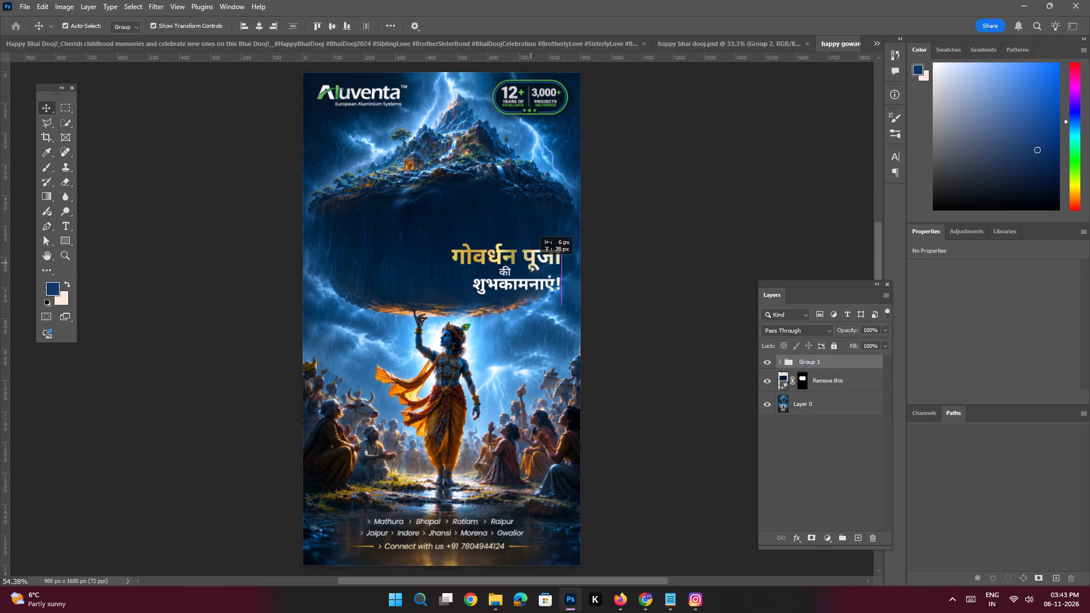
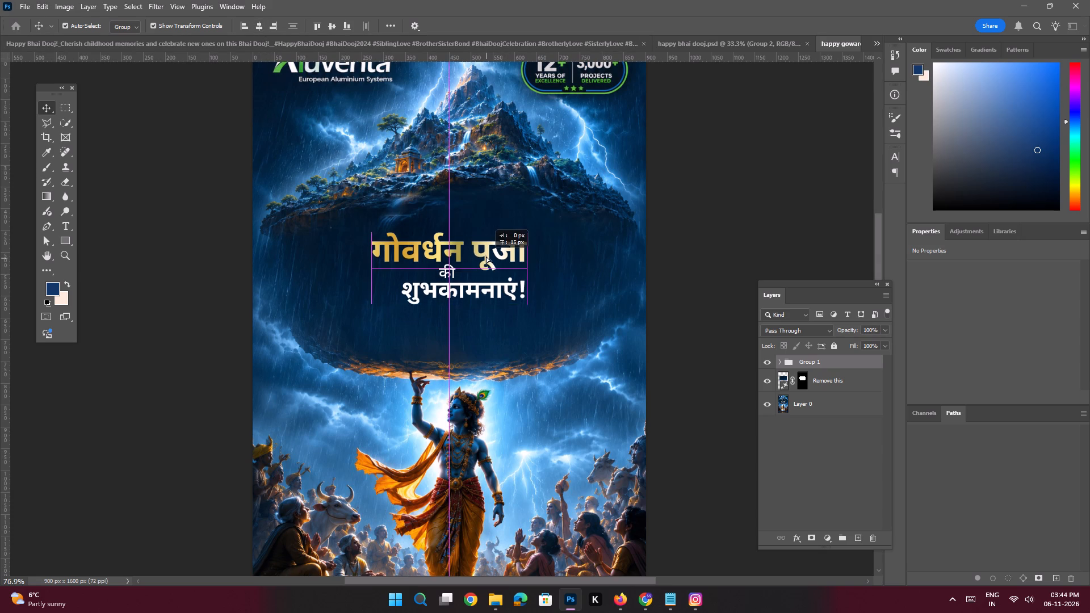
Settle the greeting group in the middle of the dark rock area, centred across the poster's width.
{"action": "left_click_drag", "start_coordinate": [486, 256], "coordinate": [486, 255], "text": "shift"}
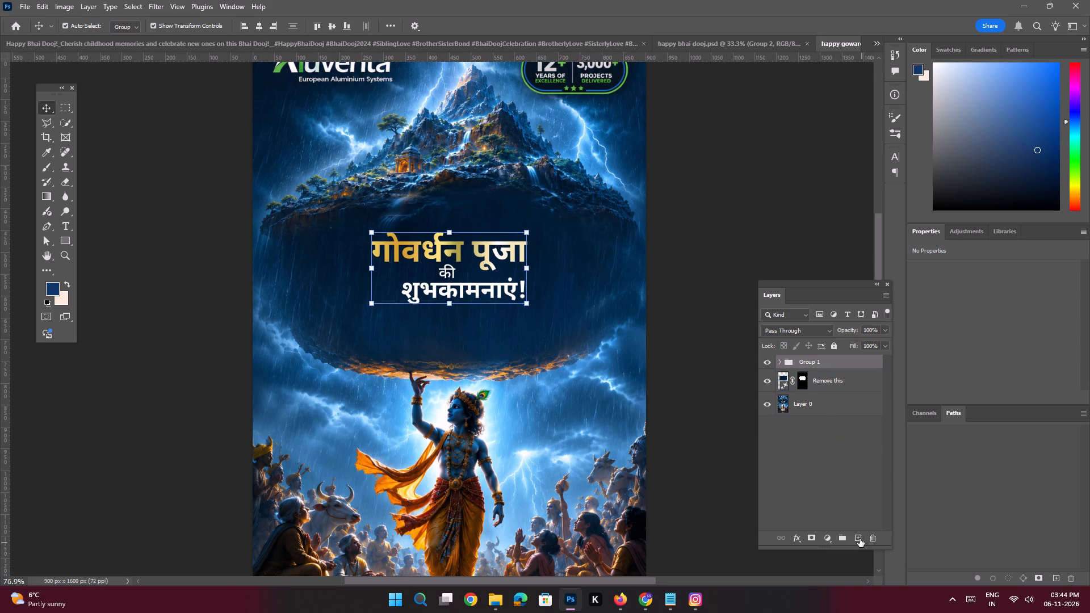
Paste the copied Hindi blessing "भगवान श्री कृष्ण के आशीर्वाद से आपके जीवन में सुख-समृद्धि का वास हो।" as a new text layer below the greeting.
{"action": "left_click", "coordinate": [860, 539]}
{"action": "key", "text": "t"}
{"action": "left_click", "coordinate": [425, 341]}
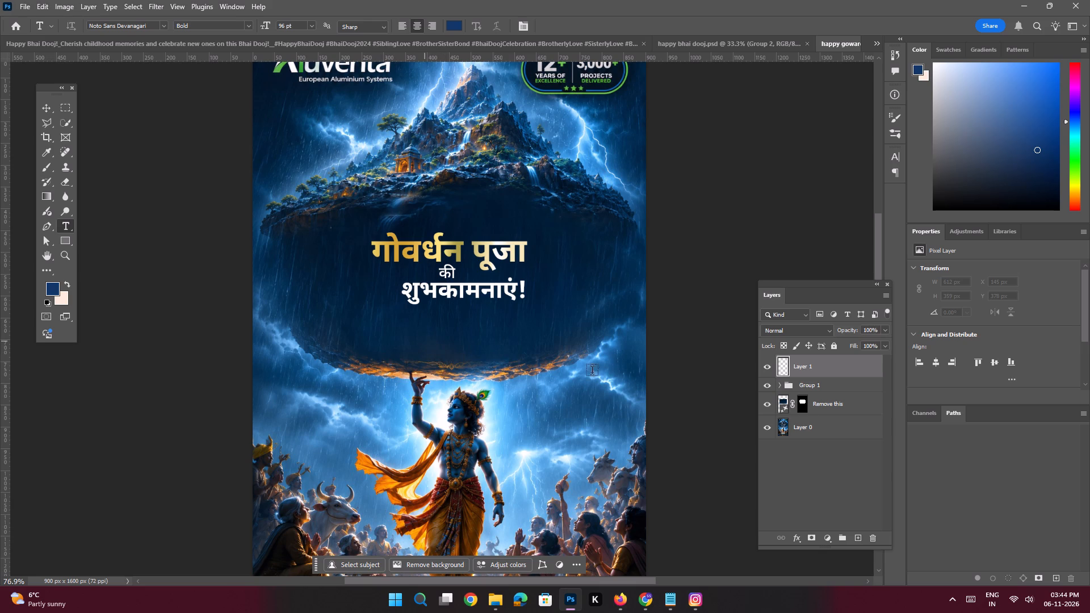
{"action": "key", "text": "ctrl+v"}
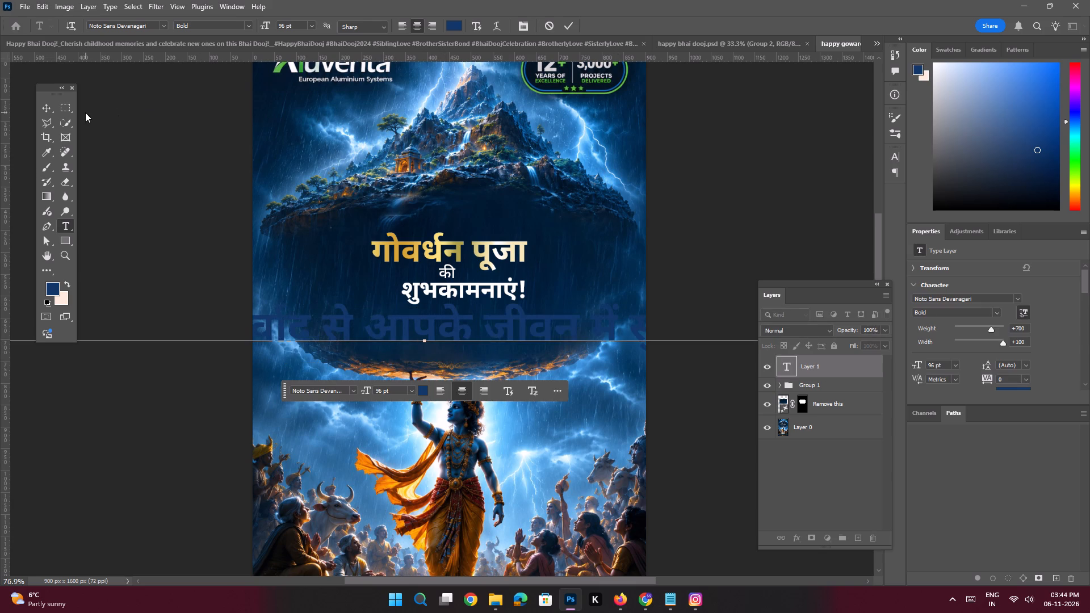
{"action": "left_click", "coordinate": [51, 106]}
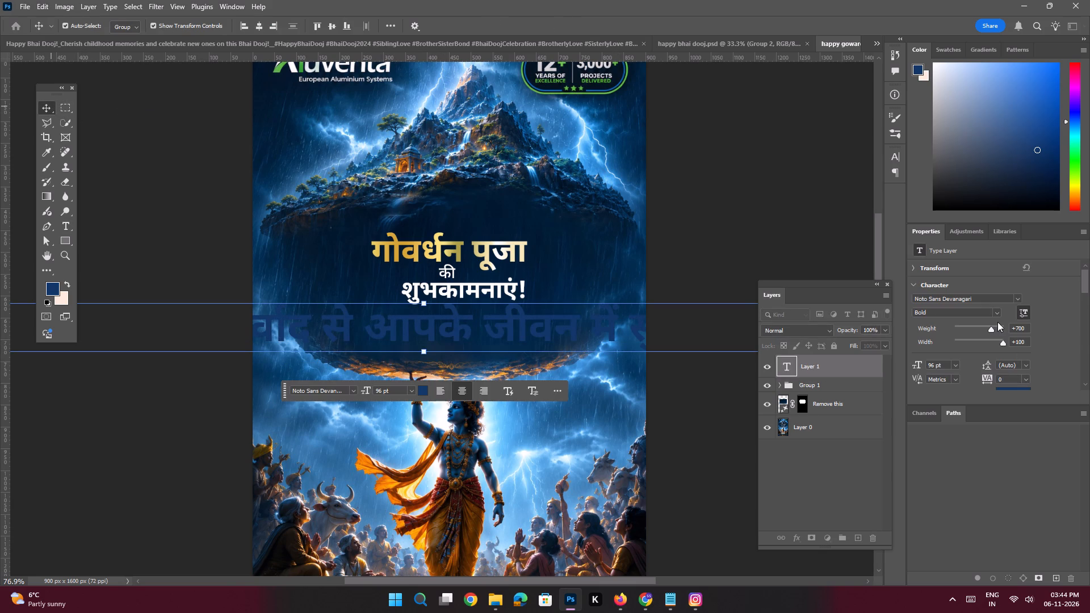
Set the blessing text's font style to Regular and its size to 26 pt.
{"action": "left_click", "coordinate": [997, 313]}
{"action": "left_click", "coordinate": [943, 367]}
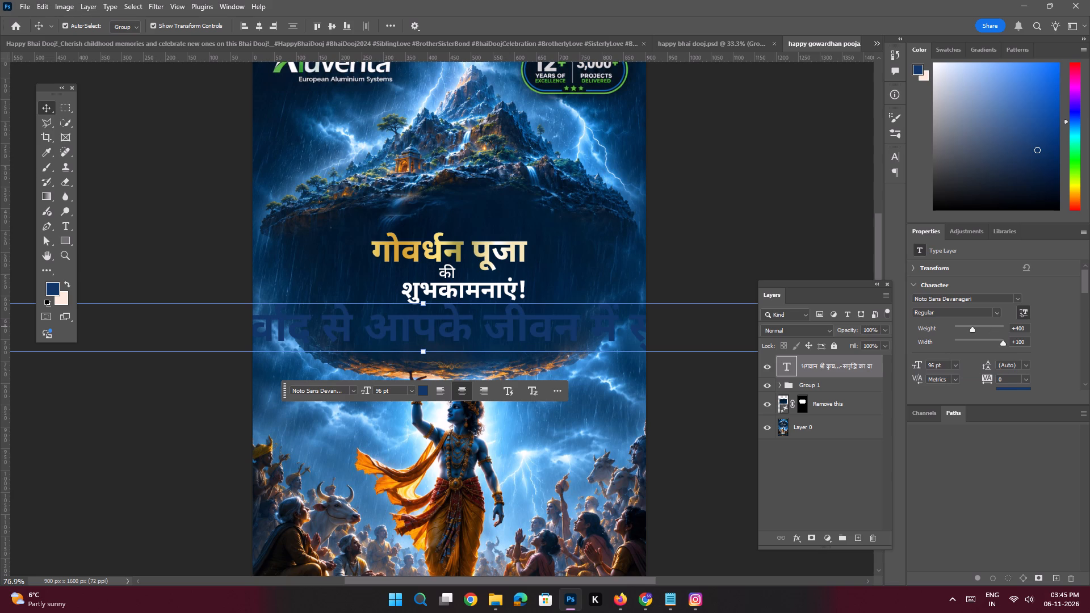
{"action": "left_click_drag", "start_coordinate": [937, 366], "coordinate": [915, 358]}
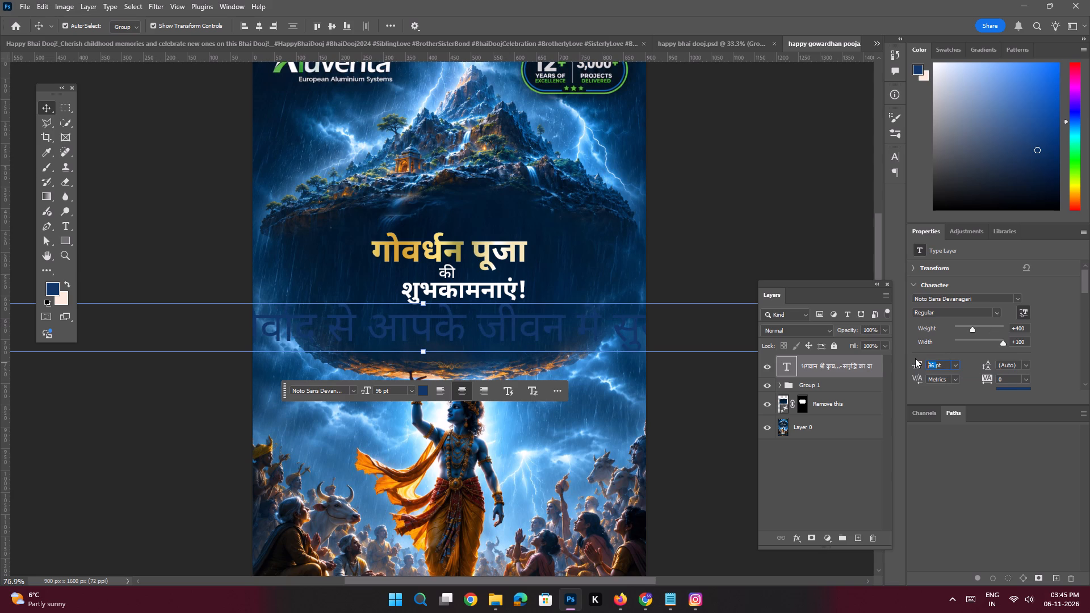
{"action": "type", "text": "10"}
{"action": "key", "text": "Return"}
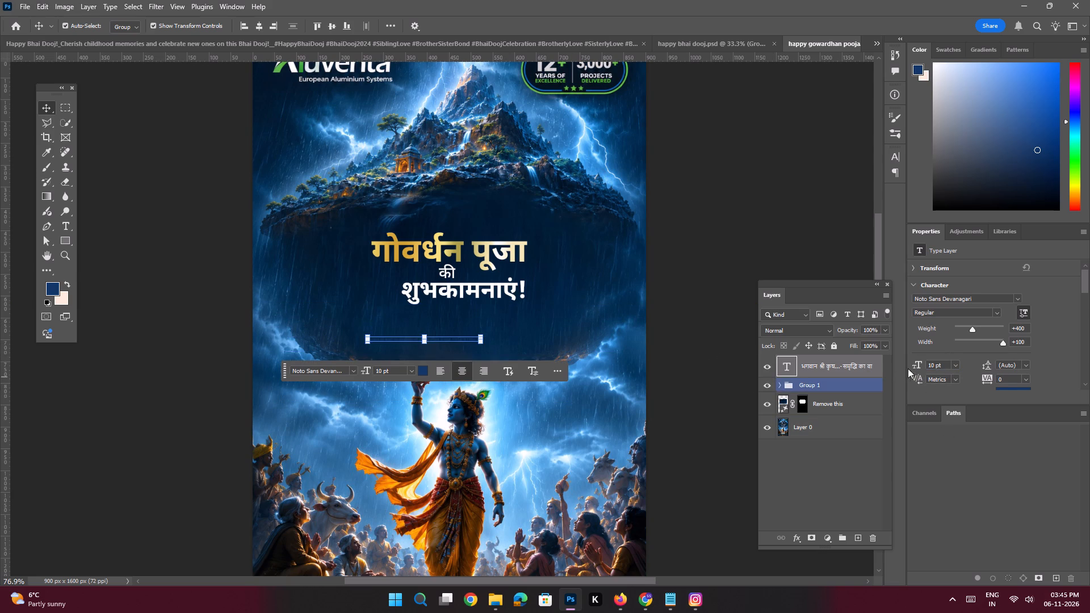
{"action": "left_click_drag", "start_coordinate": [916, 364], "coordinate": [925, 363]}
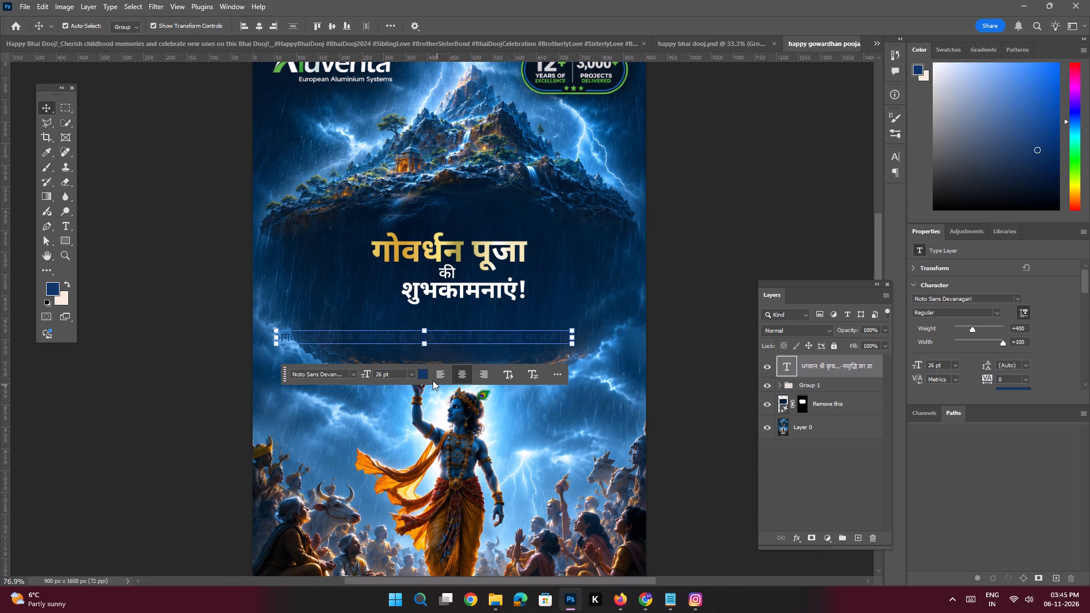
Change the blessing text's colour to black, 000000.
{"action": "left_click", "coordinate": [424, 373]}
{"action": "left_click_drag", "start_coordinate": [780, 440], "coordinate": [462, 609]}
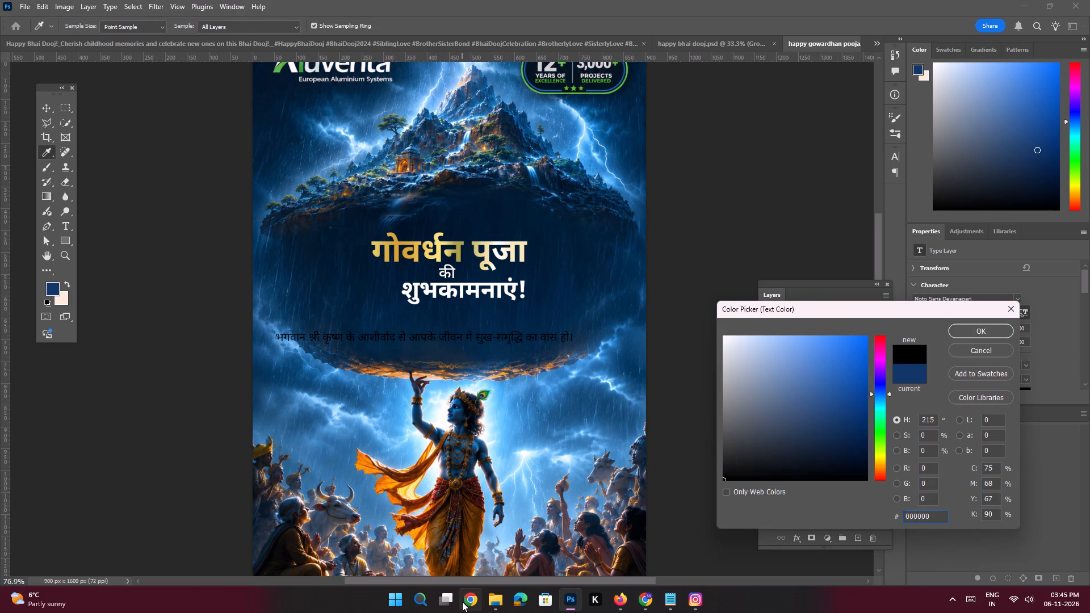
{"action": "key", "text": "Return"}
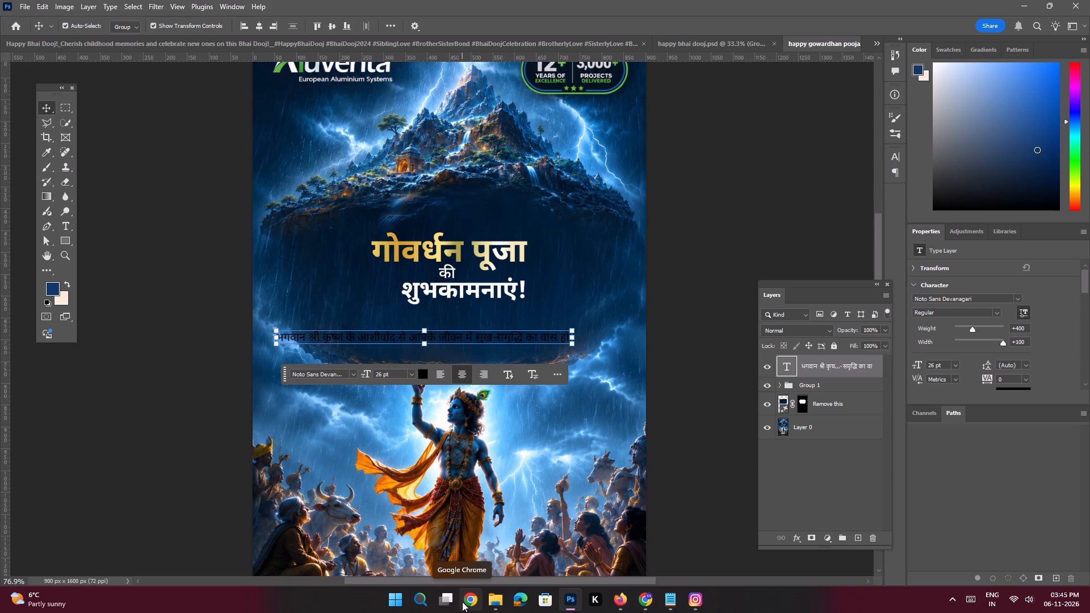
Break the blessing text into two lines after "आशीर्वाद से".
{"action": "double_click", "coordinate": [454, 337]}
{"action": "left_click", "coordinate": [435, 337]}
{"action": "left_click", "coordinate": [411, 338]}
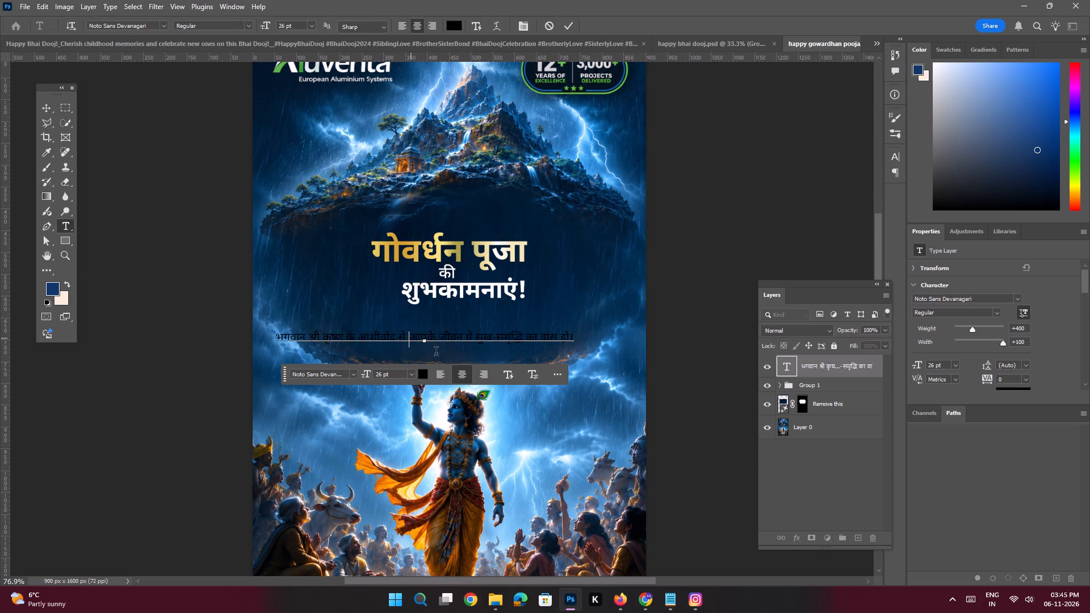
{"action": "key", "text": "Return"}
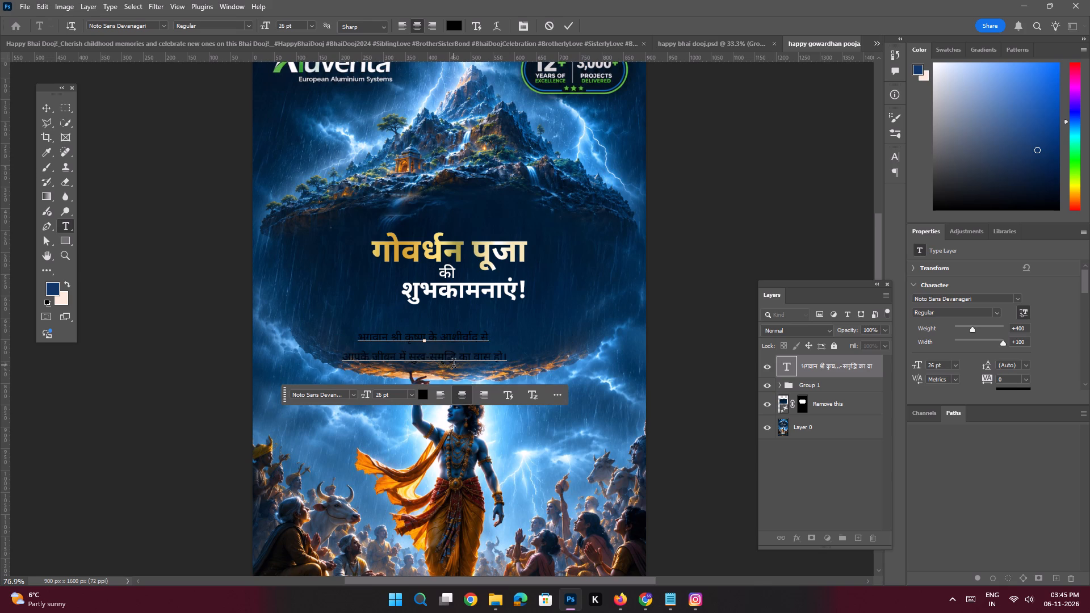
{"action": "key", "text": "Return"}
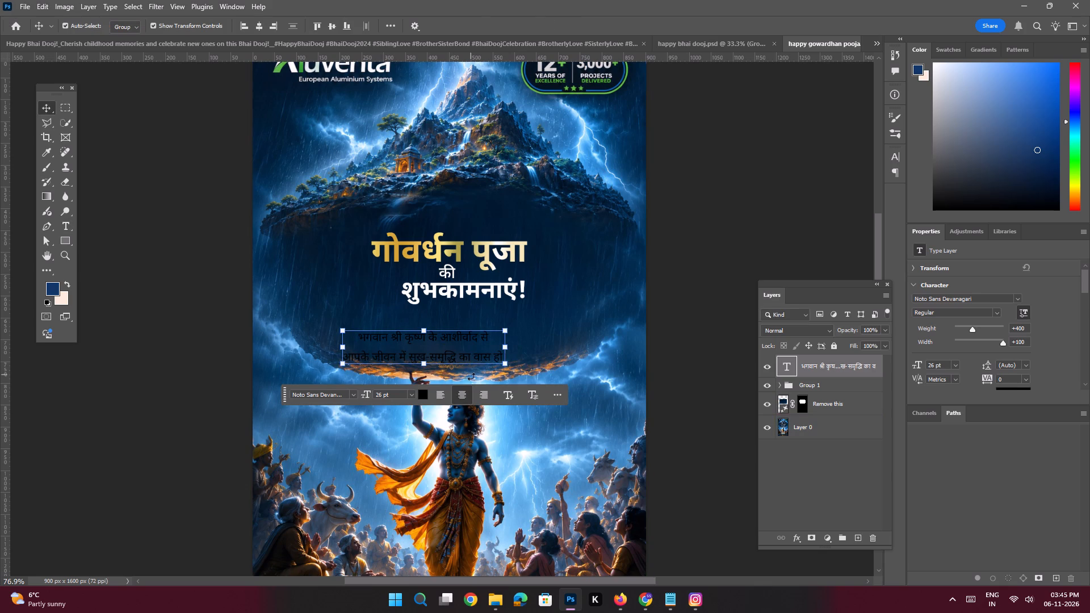
Left-align the two-line blessing text and place it in the sky just right of Krishna's head.
{"action": "left_click_drag", "start_coordinate": [463, 338], "coordinate": [587, 409]}
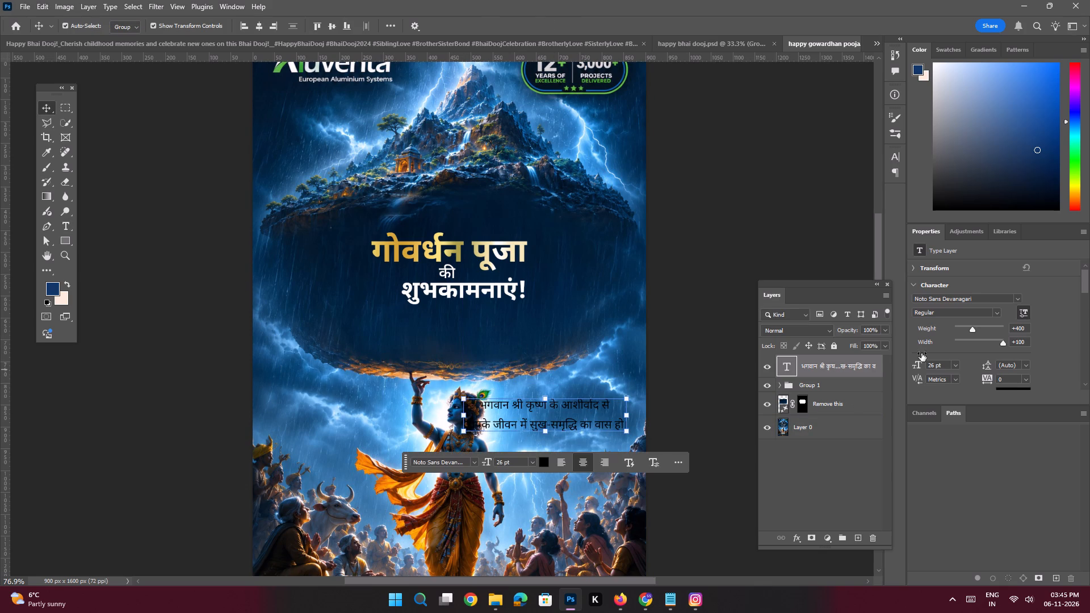
{"action": "scroll", "coordinate": [940, 345], "scroll_direction": "down", "scroll_amount": 9}
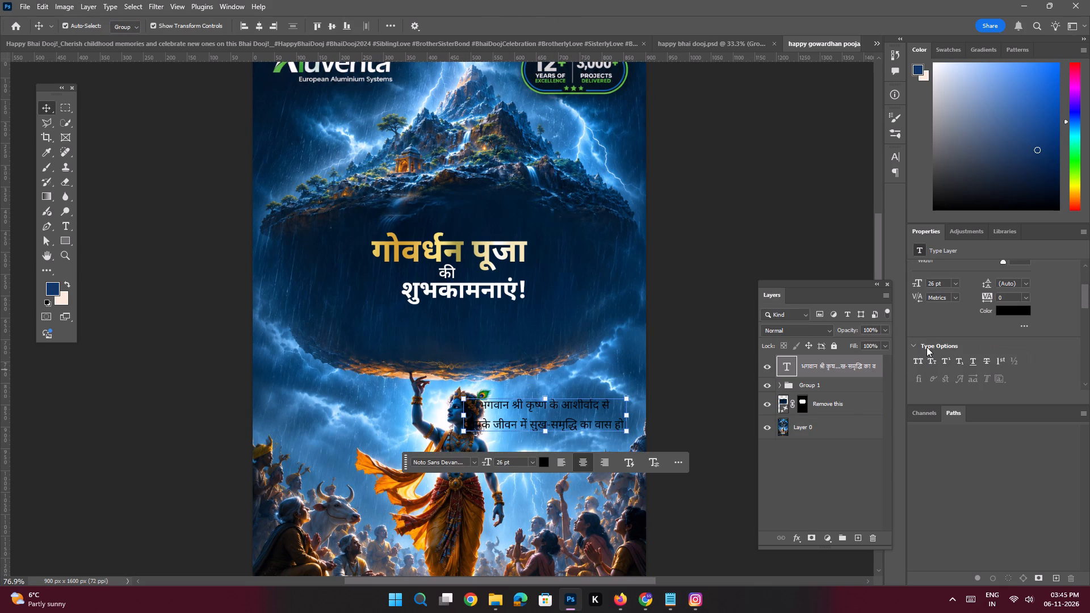
{"action": "scroll", "coordinate": [928, 334], "scroll_direction": "down", "scroll_amount": 8}
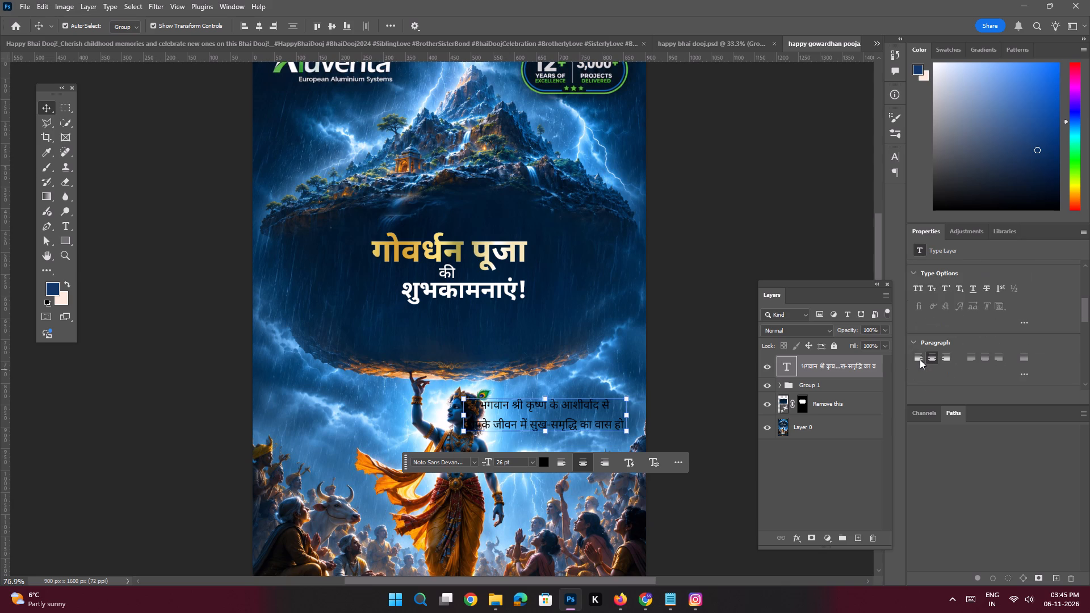
{"action": "left_click", "coordinate": [920, 357]}
{"action": "left_click_drag", "start_coordinate": [602, 402], "coordinate": [557, 400], "text": "shift"}
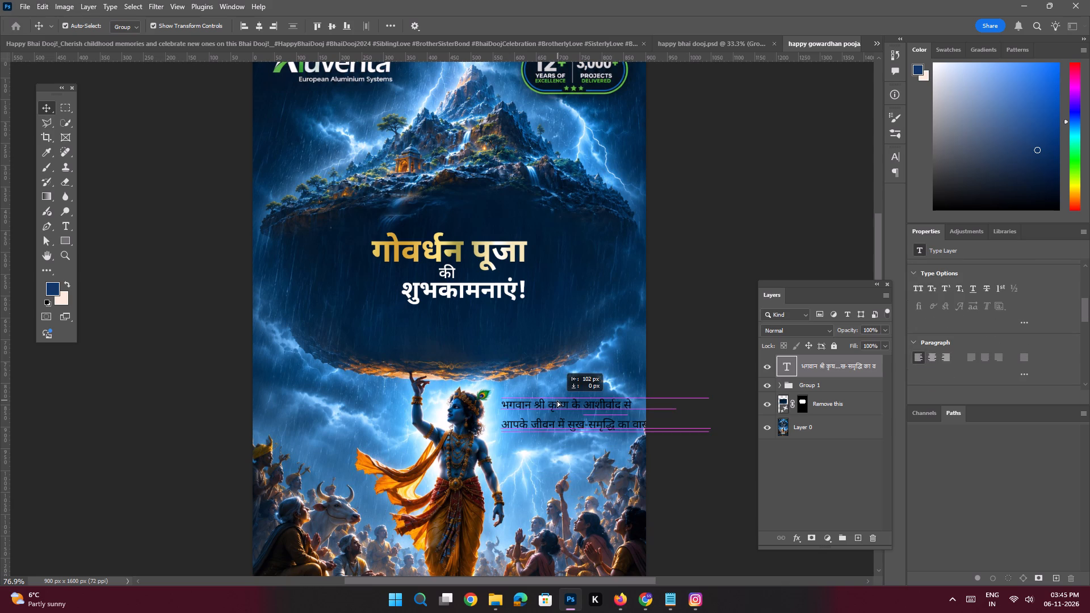
{"action": "left_click_drag", "start_coordinate": [557, 400], "coordinate": [550, 400], "text": "shift"}
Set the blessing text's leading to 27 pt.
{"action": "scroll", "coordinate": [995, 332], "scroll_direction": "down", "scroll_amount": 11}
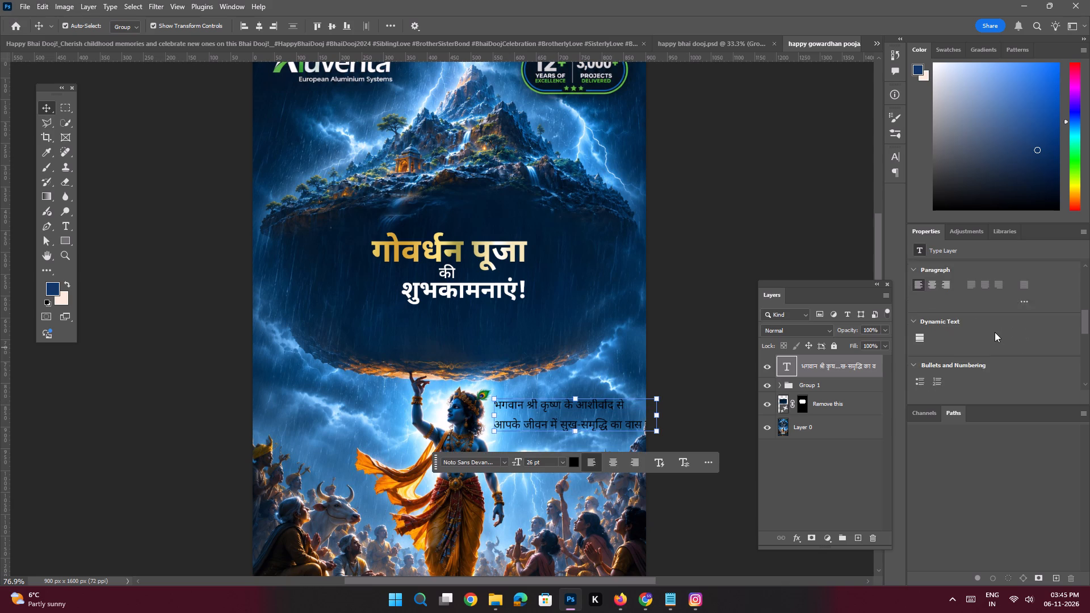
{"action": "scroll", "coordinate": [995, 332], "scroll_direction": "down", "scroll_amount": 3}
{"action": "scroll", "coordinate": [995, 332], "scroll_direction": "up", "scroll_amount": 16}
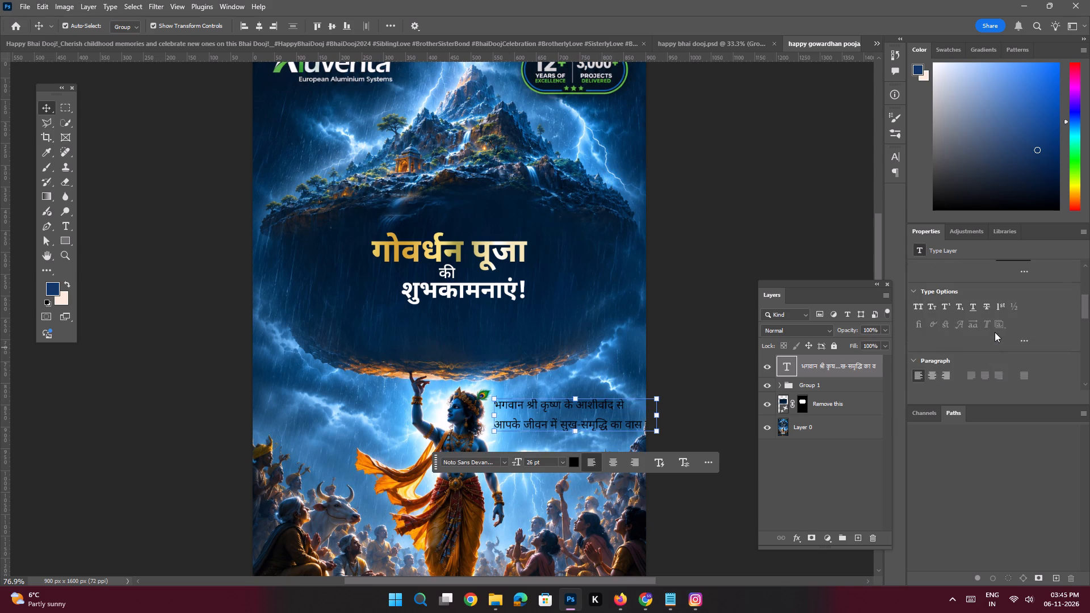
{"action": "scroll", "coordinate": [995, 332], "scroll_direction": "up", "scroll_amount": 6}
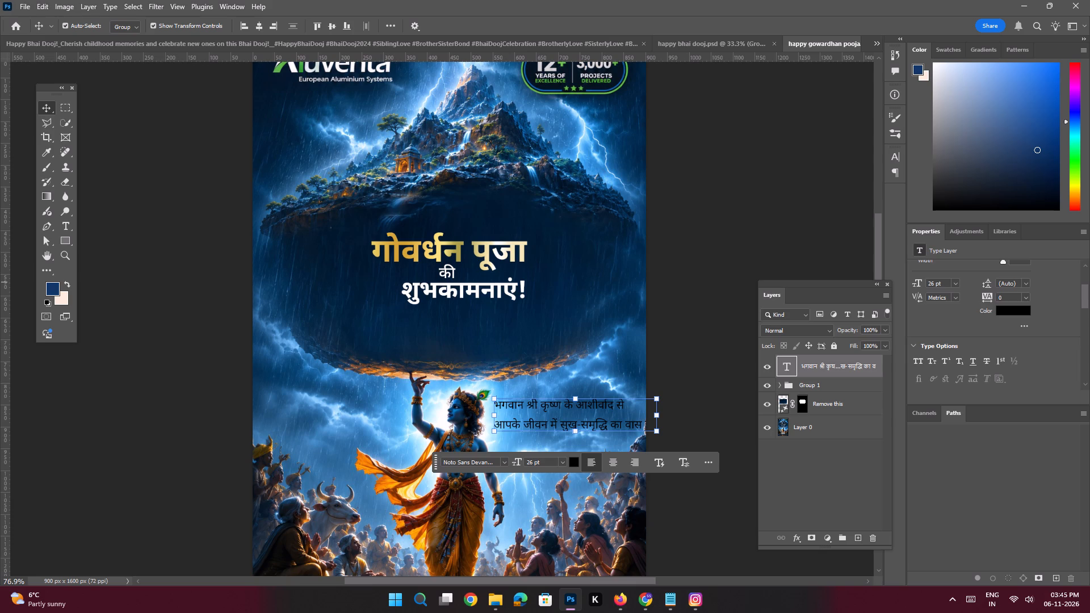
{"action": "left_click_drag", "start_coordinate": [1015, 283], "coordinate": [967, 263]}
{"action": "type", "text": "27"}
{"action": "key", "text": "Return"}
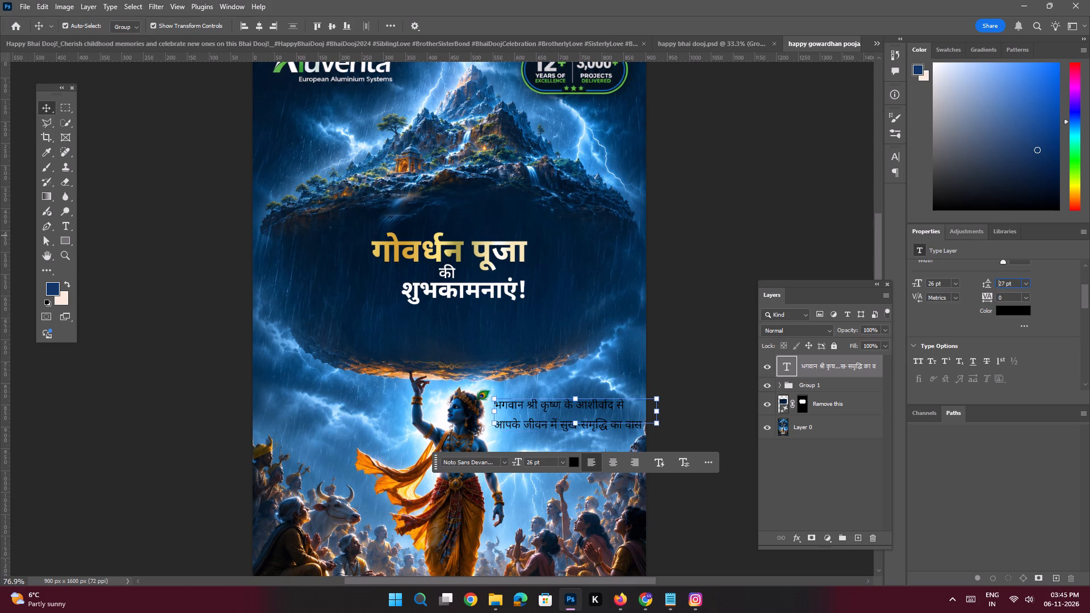
Set the blessing text's leading to 28 pt, judging the line spacing up close.
{"action": "key", "text": "ctrl+space"}
{"action": "key", "text": "ctrl+space"}
{"action": "key", "text": "ctrl+space"}
{"action": "key", "text": "ctrl+space"}
{"action": "key", "text": "ctrl+space"}
{"action": "key", "text": "ctrl+space"}
{"action": "key", "text": "ctrl+space"}
{"action": "key", "text": "ctrl+space"}
{"action": "key", "text": "ctrl+space"}
{"action": "key", "text": "ctrl+space"}
{"action": "key", "text": "ctrl+space"}
{"action": "key", "text": "ctrl+space"}
{"action": "key", "text": "ctrl+space"}
{"action": "key", "text": "ctrl+space"}
{"action": "key", "text": "ctrl+space"}
{"action": "left_click_drag", "start_coordinate": [623, 410], "coordinate": [623, 411], "text": "ctrl"}
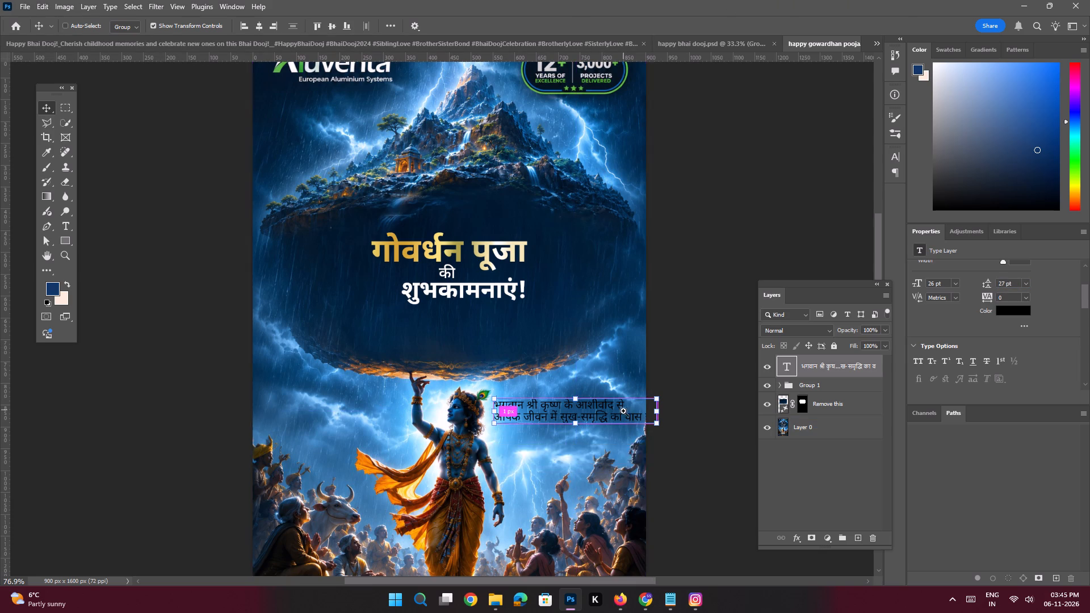
{"action": "left_click_drag", "start_coordinate": [623, 411], "coordinate": [673, 459], "text": "ctrl"}
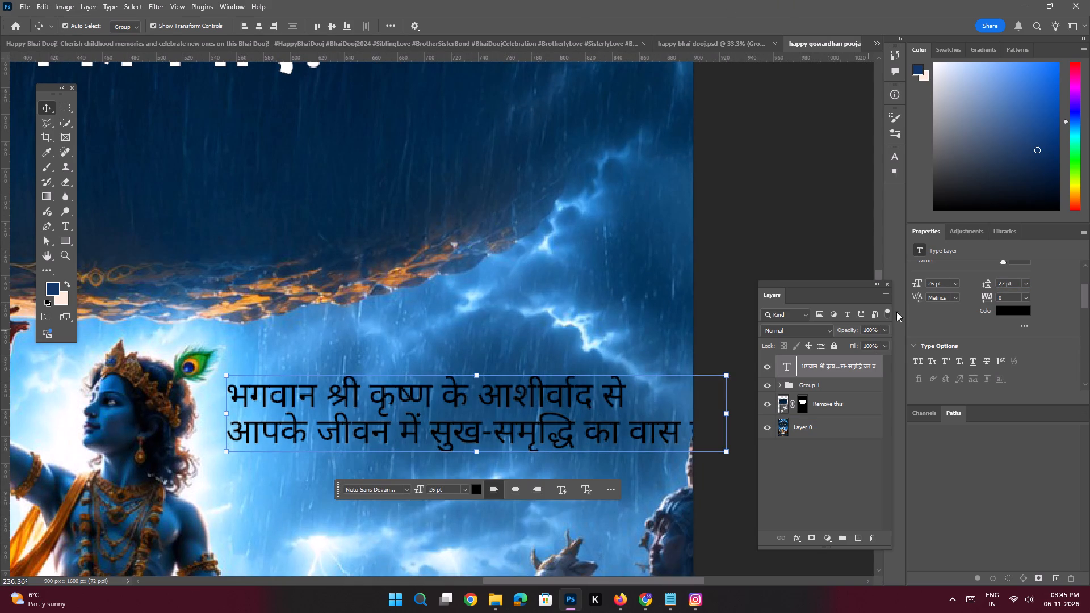
{"action": "left_click_drag", "start_coordinate": [1005, 282], "coordinate": [963, 267]}
{"action": "type", "text": "28"}
{"action": "key", "text": "Return"}
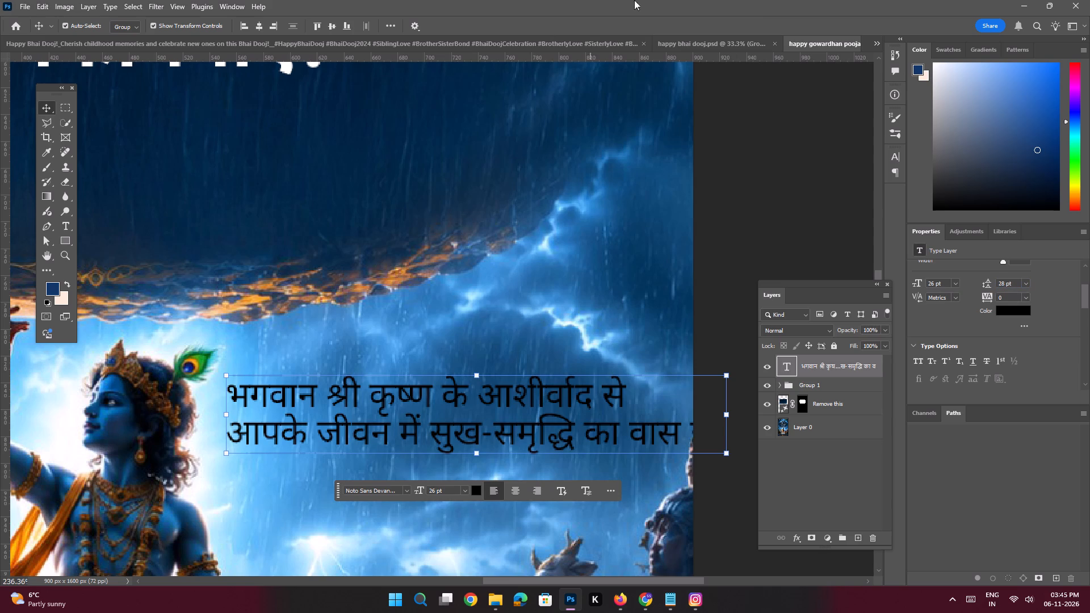
Break the blessing text's second line before "वास हो।" to make a third line.
{"action": "double_click", "coordinate": [661, 425]}
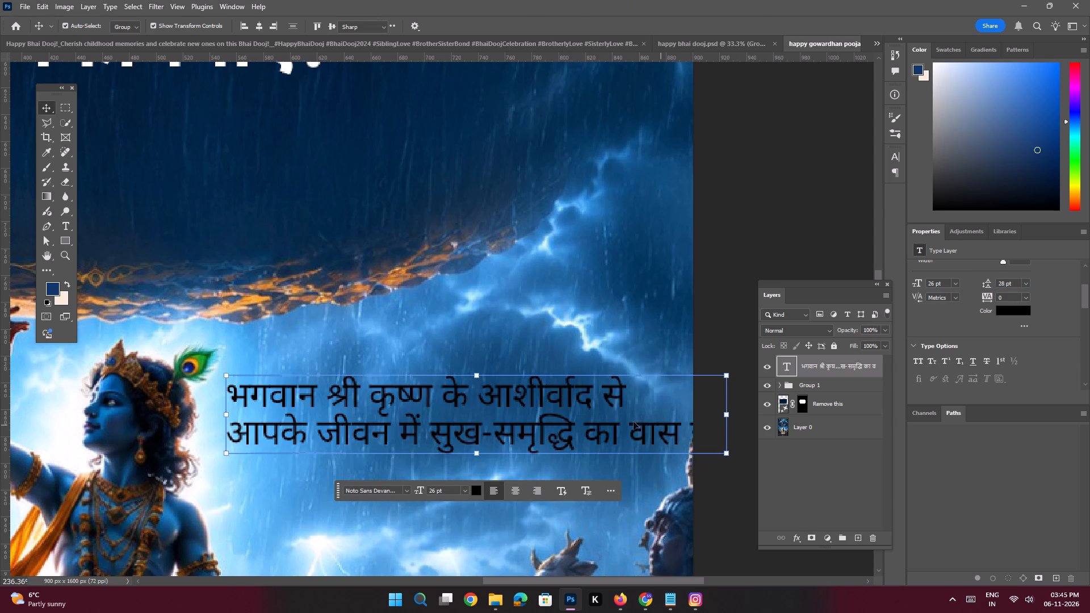
{"action": "left_click", "coordinate": [627, 423]}
{"action": "key", "text": "Return"}
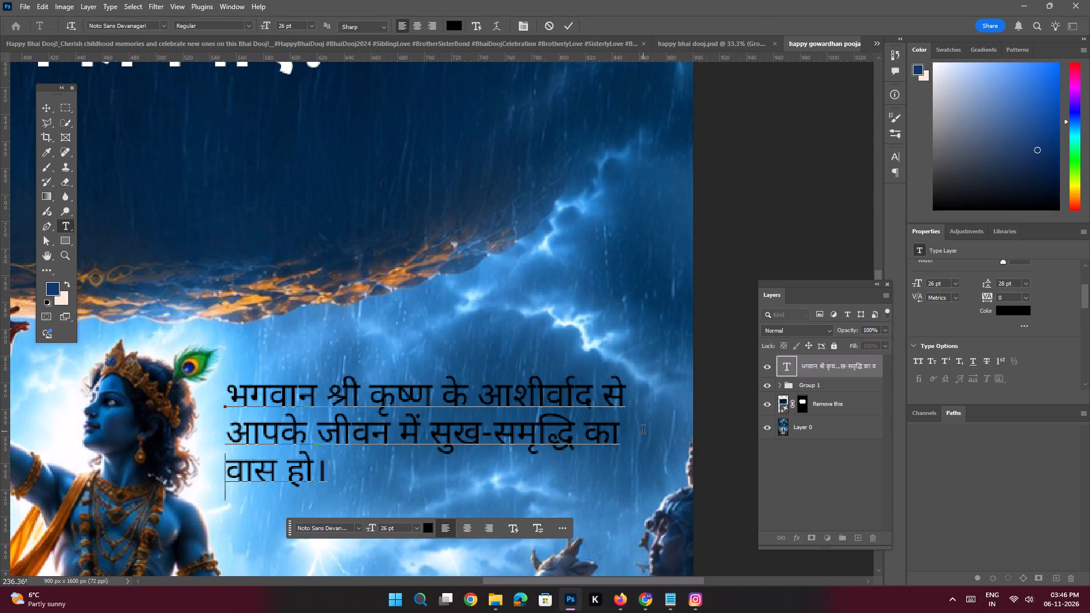
{"action": "key", "text": "Return"}
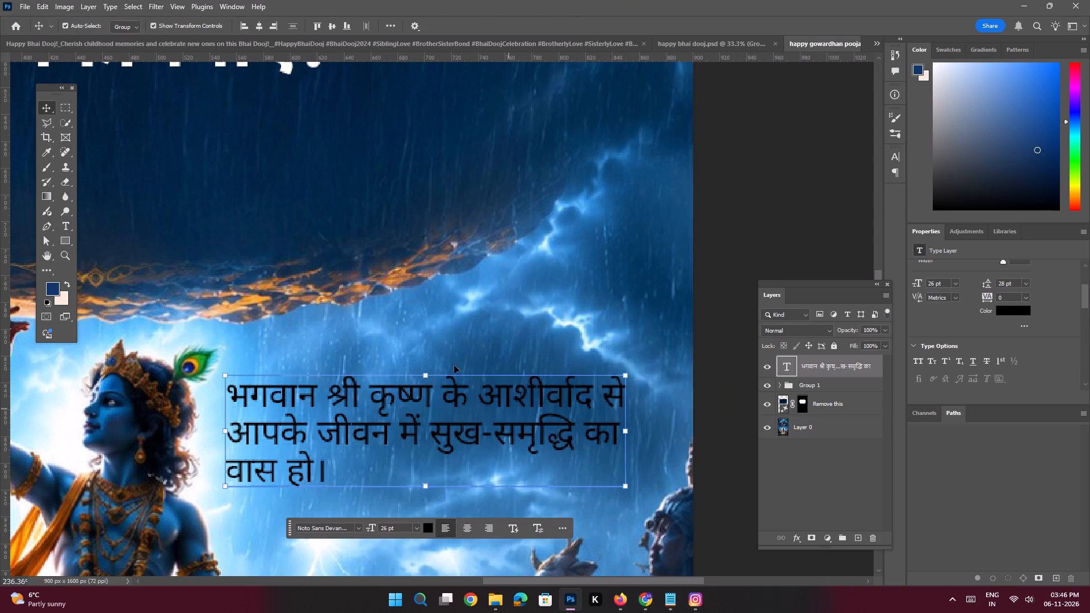
Move the word "का" from the second line down so the third line reads "का वास हो।".
{"action": "double_click", "coordinate": [592, 430]}
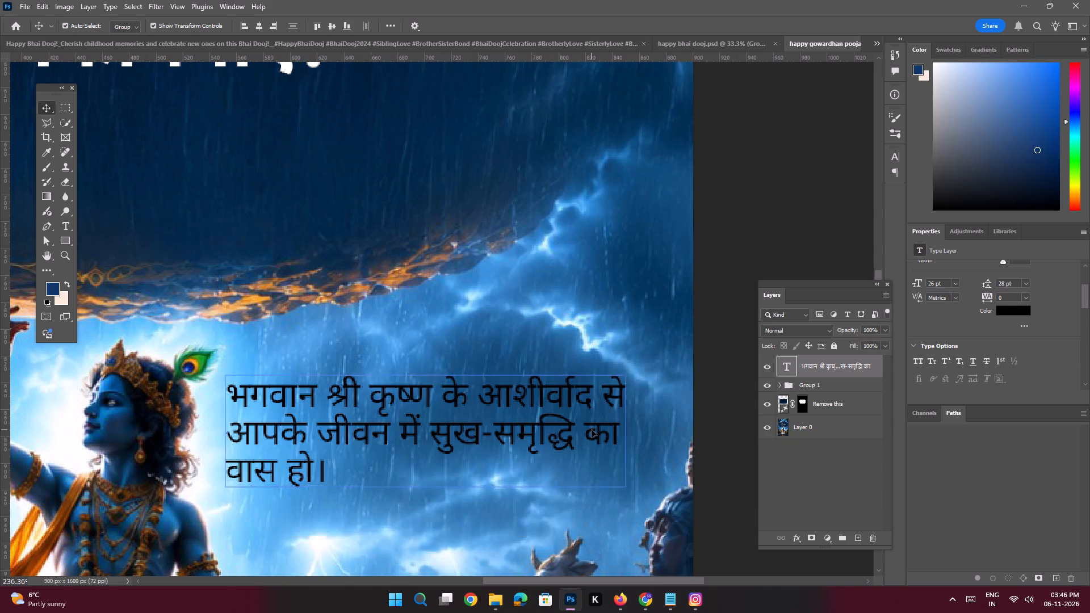
{"action": "left_click", "coordinate": [585, 425]}
{"action": "key", "text": "Return"}
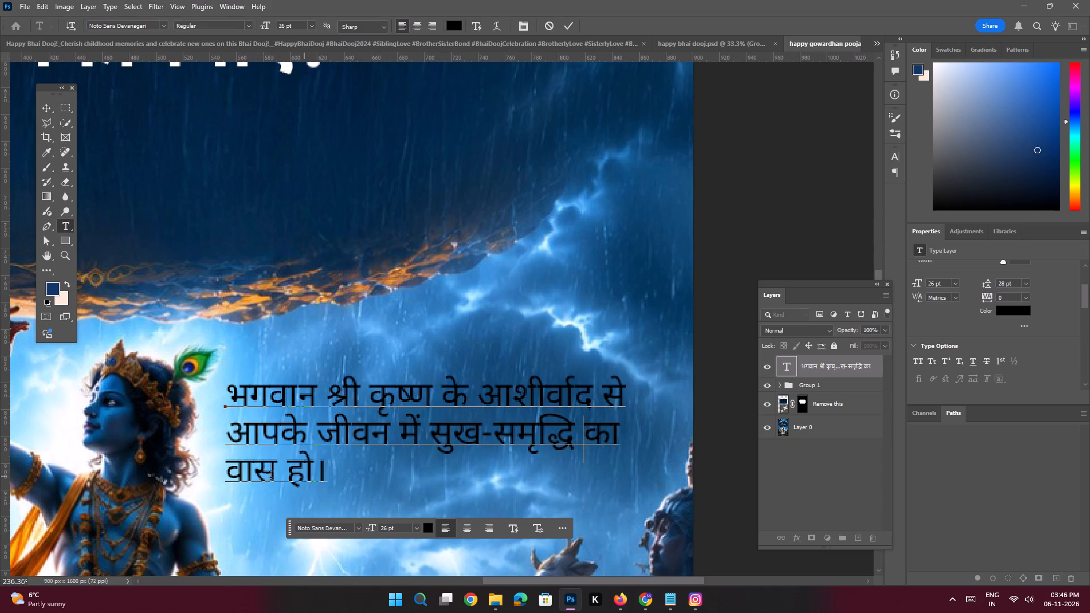
{"action": "left_click", "coordinate": [229, 495]}
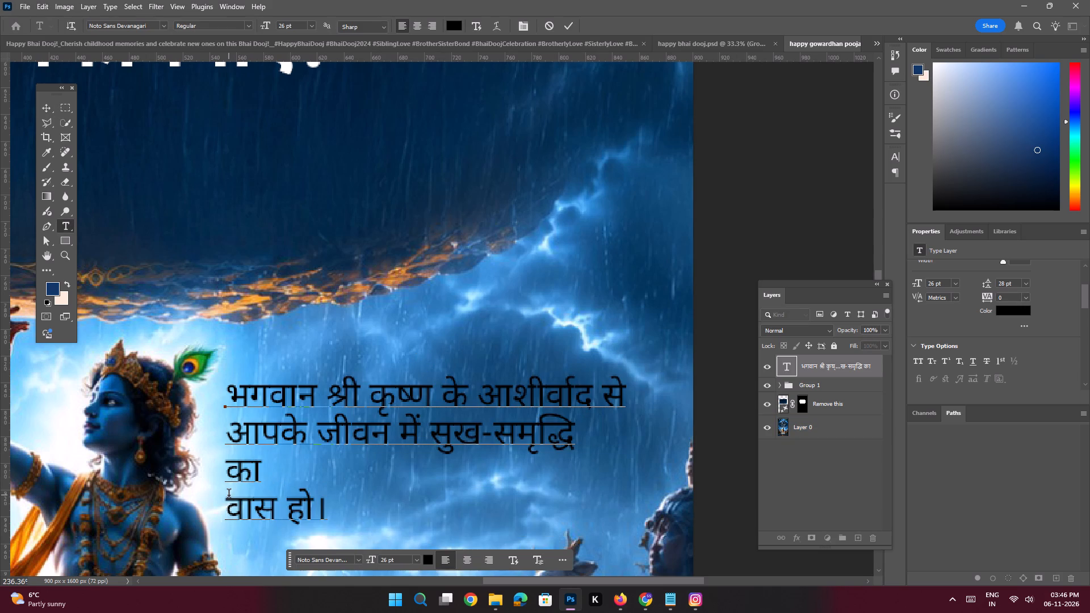
{"action": "key", "text": "BackSpace"}
{"action": "key", "text": "Return"}
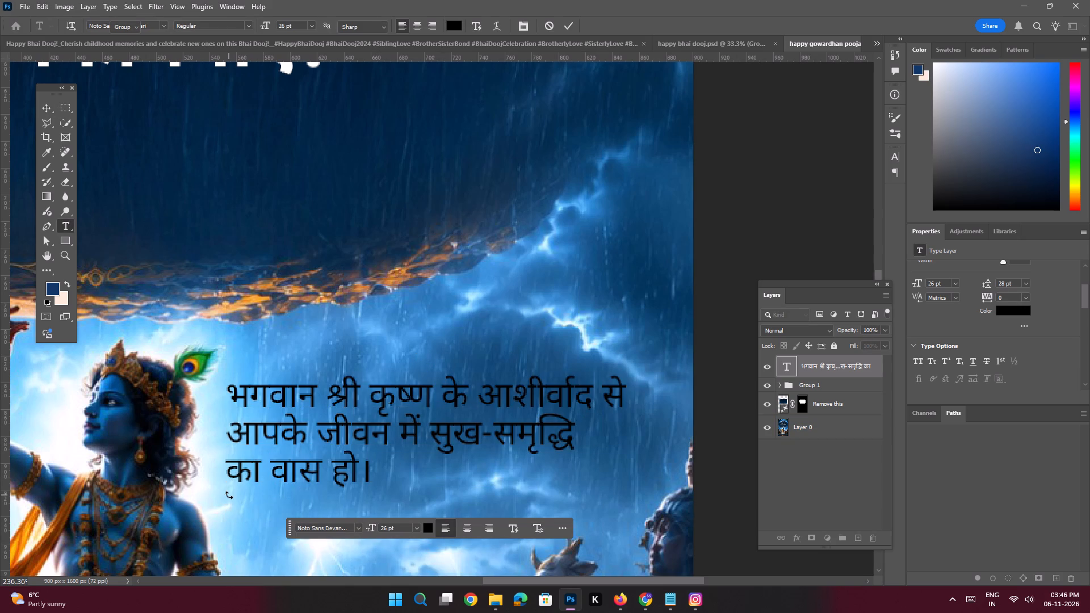
Check how the three-line blessing text sits beside Krishna in the whole poster.
{"action": "key", "text": "space"}
{"action": "left_click_drag", "start_coordinate": [413, 406], "coordinate": [391, 400], "text": "ctrl"}
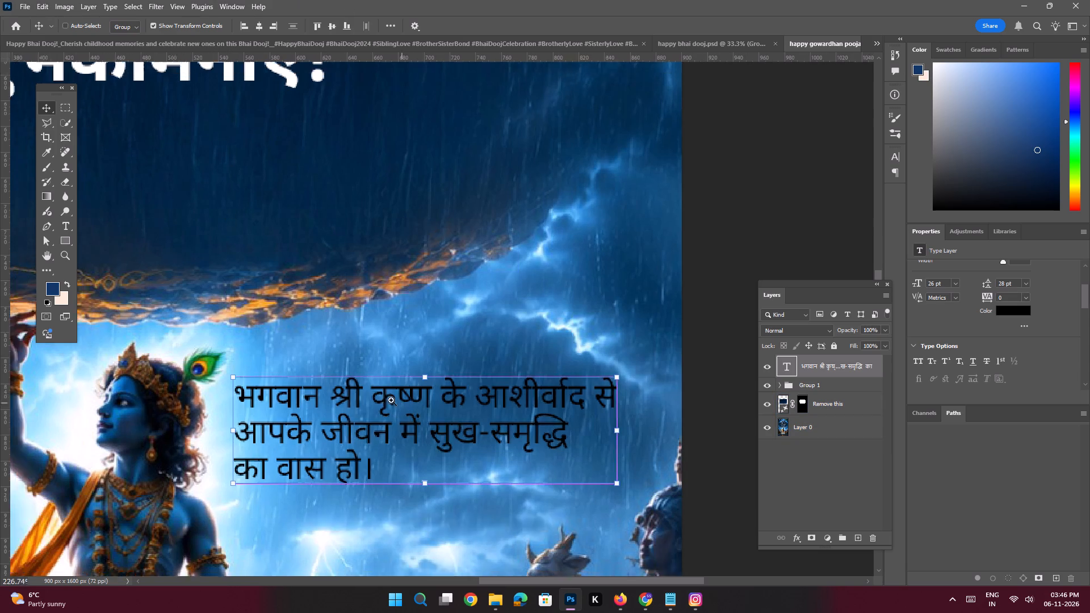
{"action": "left_click_drag", "start_coordinate": [391, 400], "coordinate": [388, 400], "text": "ctrl"}
{"action": "key", "text": "space"}
{"action": "left_click_drag", "start_coordinate": [511, 391], "coordinate": [455, 366], "text": "ctrl"}
{"action": "left_click", "coordinate": [590, 300]}
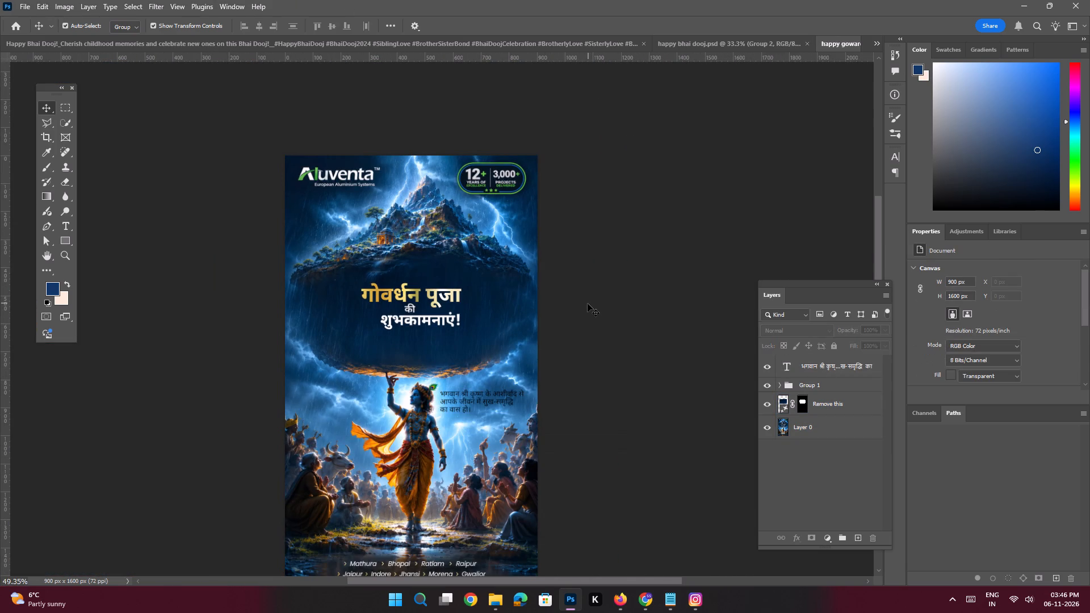
Set the three-line blessing text beside Krishna to the SemiBold weight.
{"action": "key", "text": "ctrl+space"}
{"action": "key", "text": "ctrl+space"}
{"action": "key", "text": "ctrl+space"}
{"action": "key", "text": "ctrl+space"}
{"action": "key", "text": "ctrl+space"}
{"action": "key", "text": "ctrl+space"}
{"action": "key", "text": "ctrl+space"}
{"action": "key", "text": "ctrl+space"}
{"action": "key", "text": "ctrl+space"}
{"action": "key", "text": "ctrl+space"}
{"action": "key", "text": "ctrl+space"}
{"action": "left_click_drag", "start_coordinate": [508, 380], "coordinate": [529, 417], "text": "ctrl"}
{"action": "left_click", "coordinate": [500, 402]}
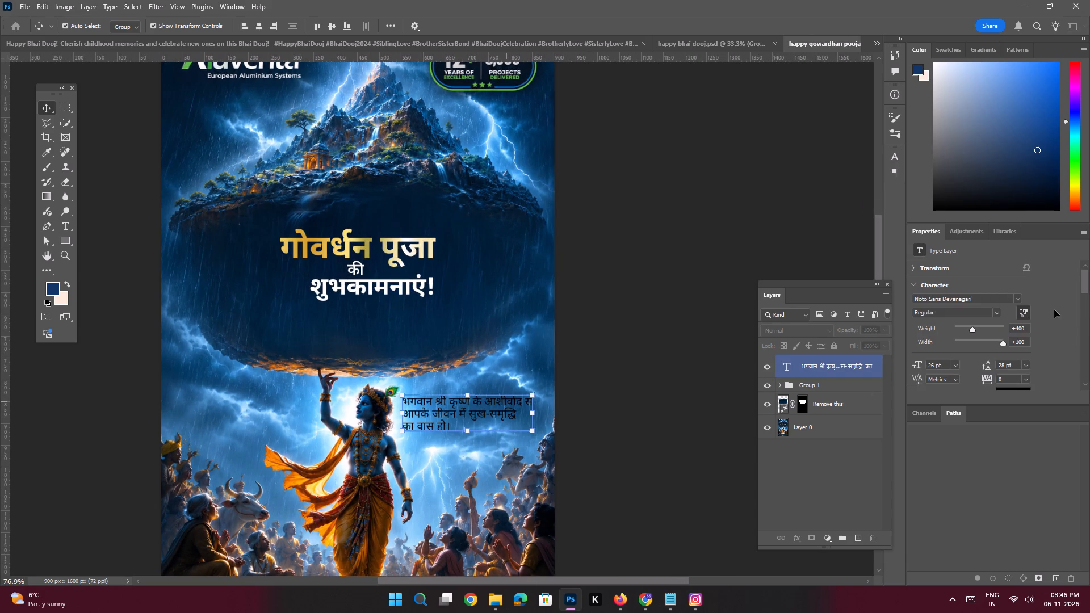
{"action": "left_click", "coordinate": [996, 313]}
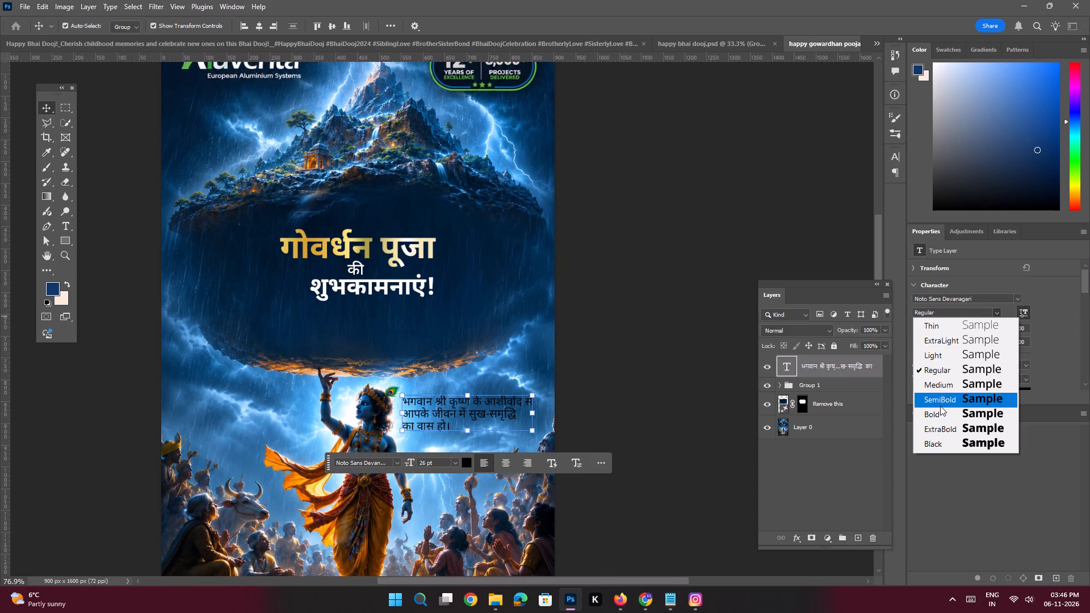
{"action": "left_click", "coordinate": [939, 395]}
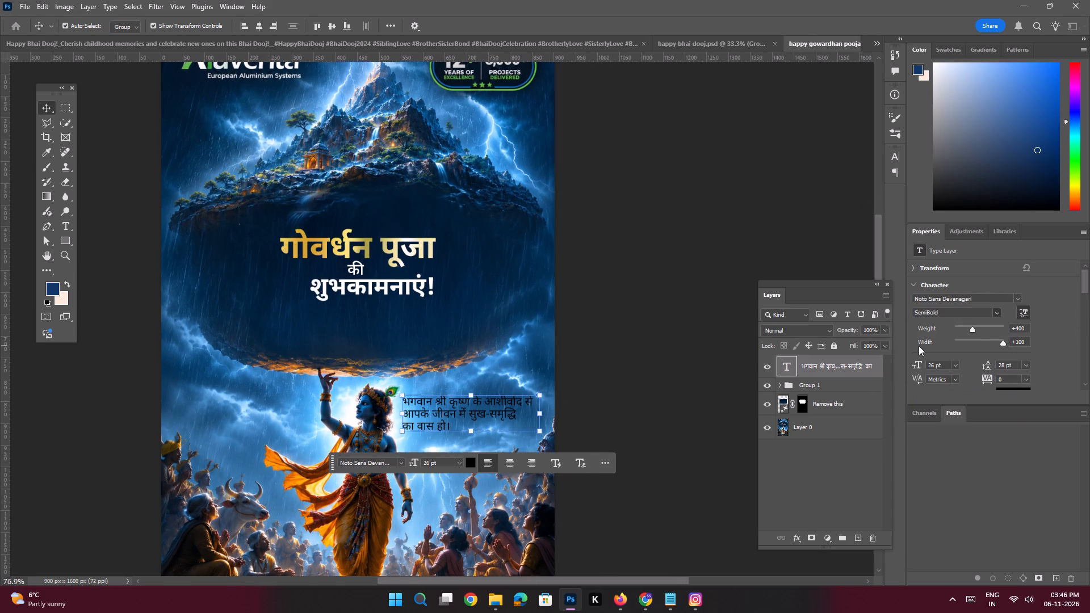
Change the blessing text's colour to white (#ffffff).
{"action": "left_click", "coordinate": [471, 464]}
{"action": "left_click_drag", "start_coordinate": [768, 457], "coordinate": [637, 177]}
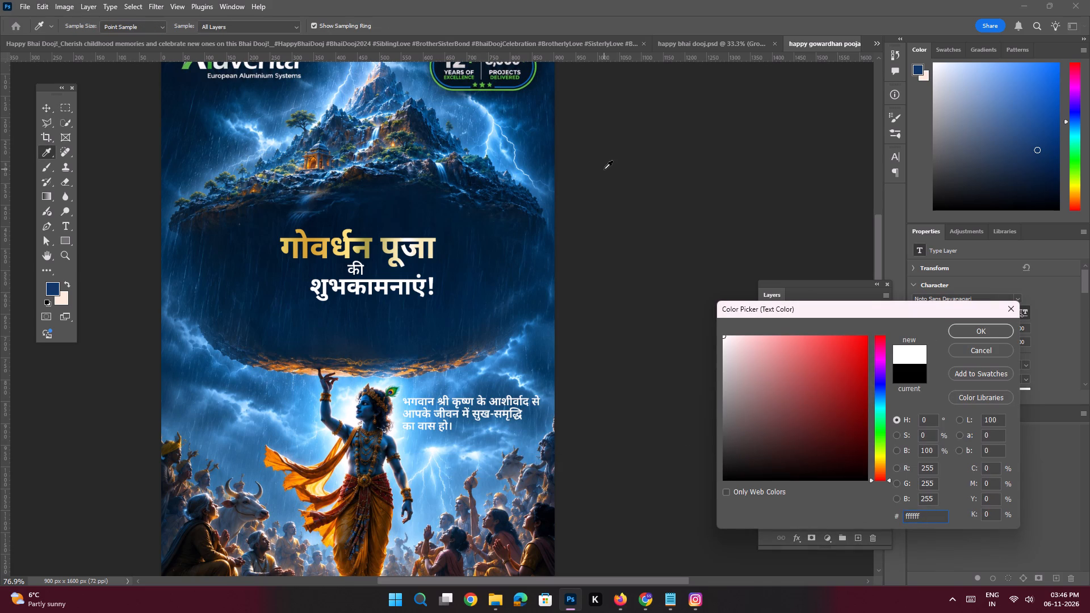
{"action": "left_click", "coordinate": [975, 334]}
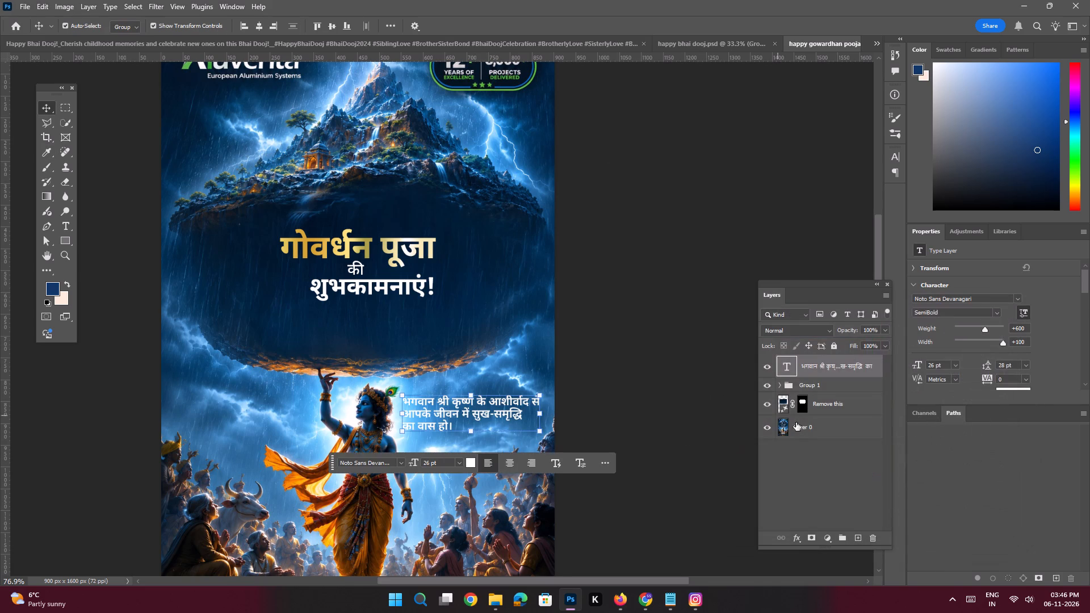
Add a drop shadow to the blessing text, coloured dark navy #002143 sampled from the mountain's underside, with a size of 65 px.
{"action": "left_click", "coordinate": [799, 537]}
{"action": "left_click", "coordinate": [819, 530]}
{"action": "left_click", "coordinate": [867, 311]}
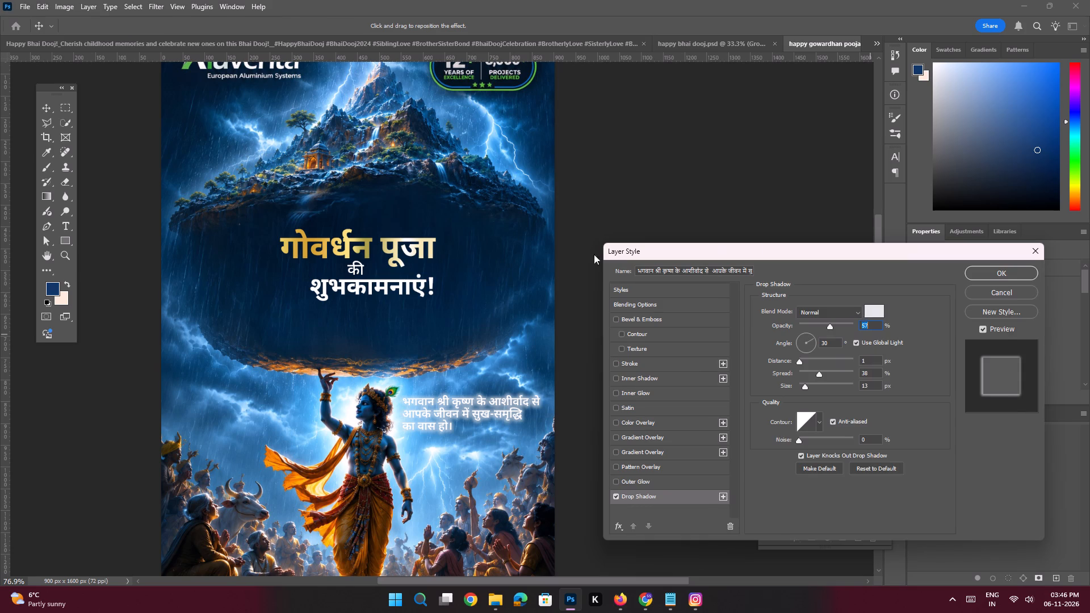
{"action": "left_click", "coordinate": [468, 301]}
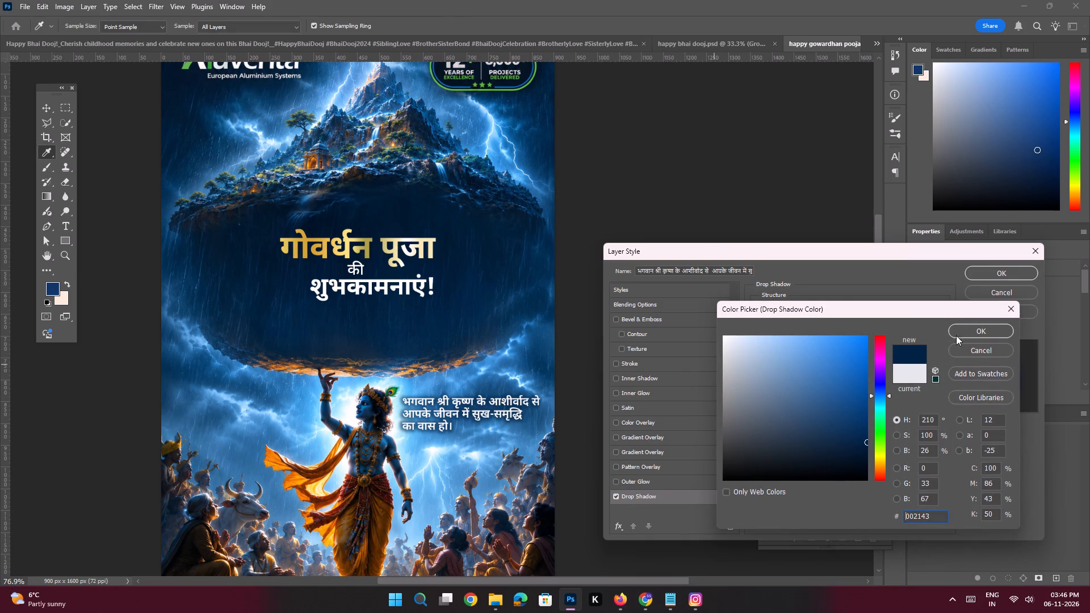
{"action": "left_click", "coordinate": [964, 330]}
{"action": "left_click_drag", "start_coordinate": [807, 387], "coordinate": [816, 387]}
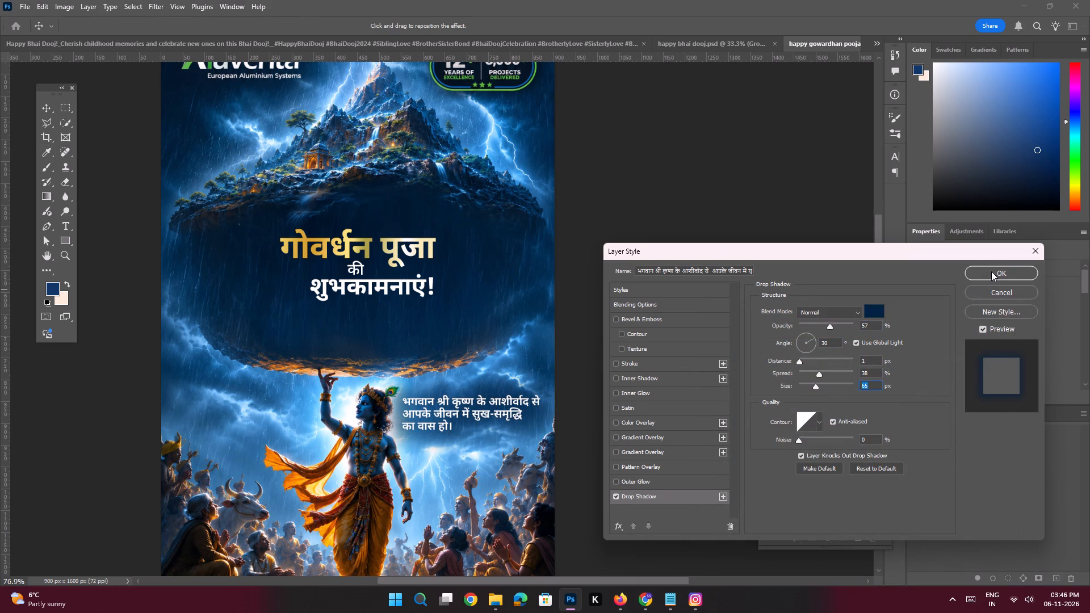
{"action": "left_click", "coordinate": [991, 271]}
{"action": "left_click", "coordinate": [115, 387]}
Check the white, shadowed blessing text both up close and in the whole poster.
{"action": "key", "text": "ctrl+space"}
{"action": "key", "text": "ctrl+space"}
{"action": "key", "text": "ctrl+space"}
{"action": "key", "text": "ctrl+space"}
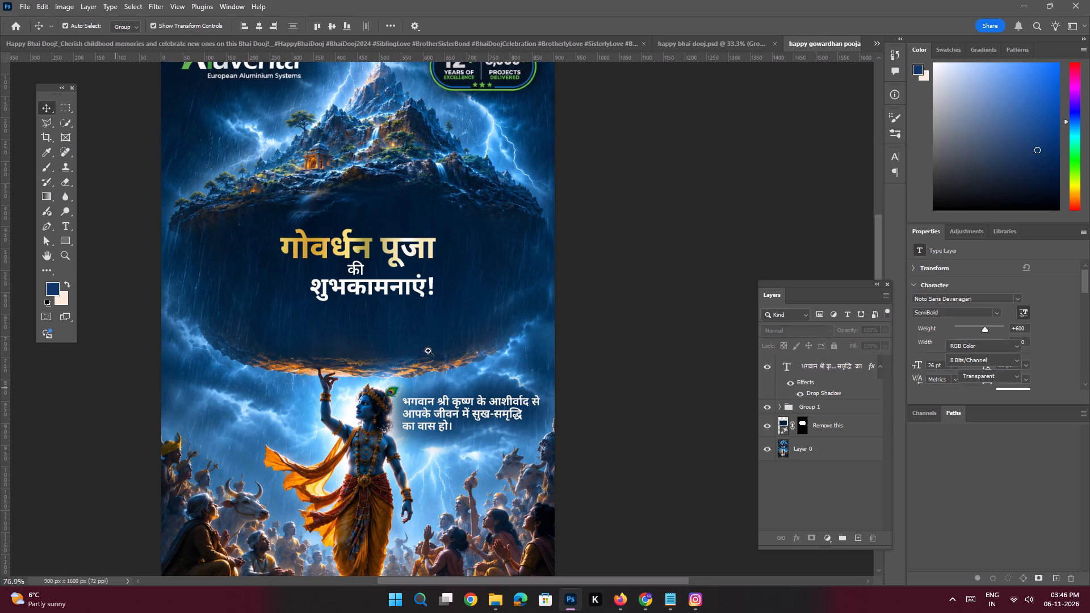
{"action": "left_click_drag", "start_coordinate": [428, 351], "coordinate": [389, 339], "text": "ctrl"}
{"action": "left_click_drag", "start_coordinate": [446, 359], "coordinate": [446, 349]}
{"action": "left_click", "coordinate": [551, 335]}
{"action": "key", "text": "ctrl+space"}
{"action": "key", "text": "ctrl+space"}
{"action": "key", "text": "ctrl+space"}
{"action": "key", "text": "ctrl+space"}
{"action": "key", "text": "ctrl+space"}
{"action": "key", "text": "ctrl+space"}
{"action": "key", "text": "ctrl+space"}
{"action": "key", "text": "ctrl+space"}
{"action": "key", "text": "ctrl+space"}
{"action": "key", "text": "ctrl+space"}
{"action": "key", "text": "ctrl+space"}
{"action": "key", "text": "ctrl+space"}
{"action": "key", "text": "ctrl+space"}
{"action": "key", "text": "ctrl+space"}
{"action": "key", "text": "ctrl+space"}
{"action": "key", "text": "ctrl+space"}
{"action": "key", "text": "ctrl+space"}
{"action": "key", "text": "ctrl+space"}
{"action": "key", "text": "ctrl+space"}
{"action": "key", "text": "ctrl+space"}
{"action": "left_click_drag", "start_coordinate": [445, 362], "coordinate": [471, 401], "text": "ctrl"}
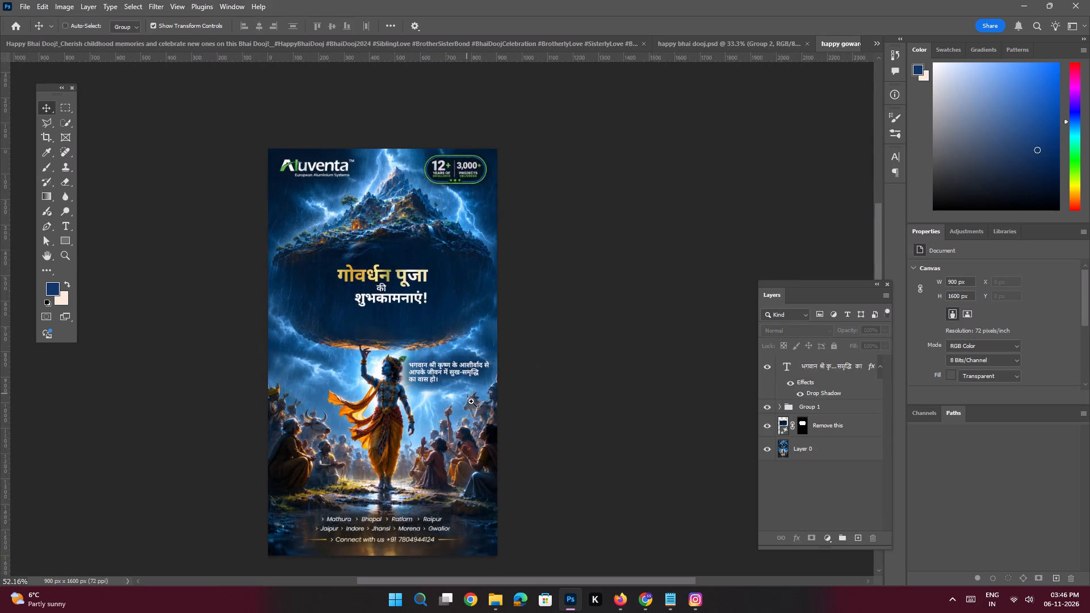
{"action": "left_click_drag", "start_coordinate": [471, 401], "coordinate": [473, 406], "text": "ctrl"}
Move the greeting group about 209 px right and down to the mountain's lower edge, just above the blessing text.
{"action": "left_click_drag", "start_coordinate": [408, 270], "coordinate": [418, 299], "text": "ctrl"}
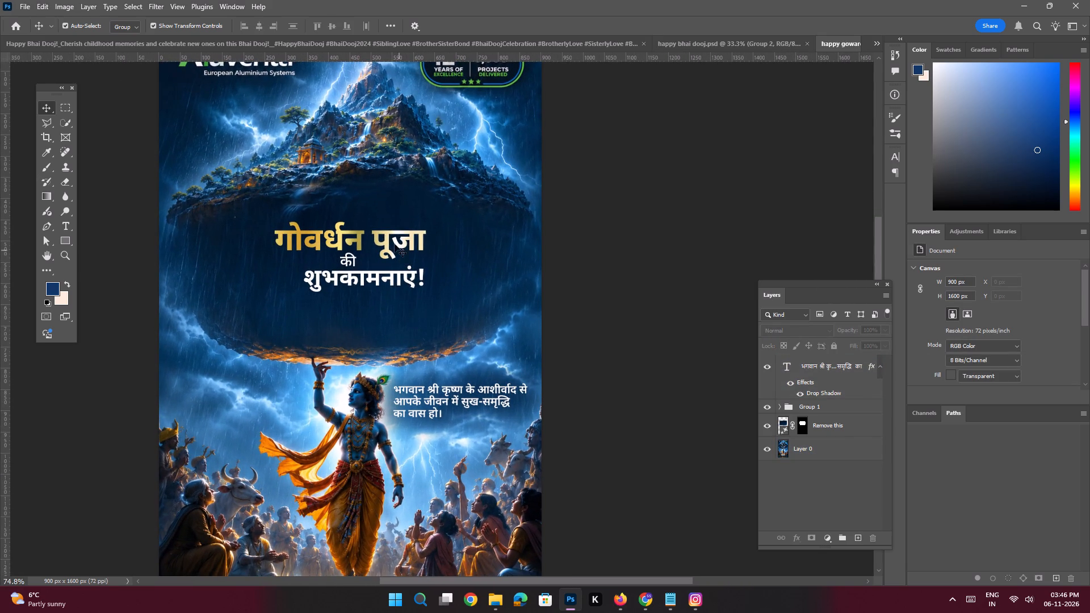
{"action": "left_click", "coordinate": [385, 236]}
{"action": "left_click_drag", "start_coordinate": [387, 240], "coordinate": [473, 299]}
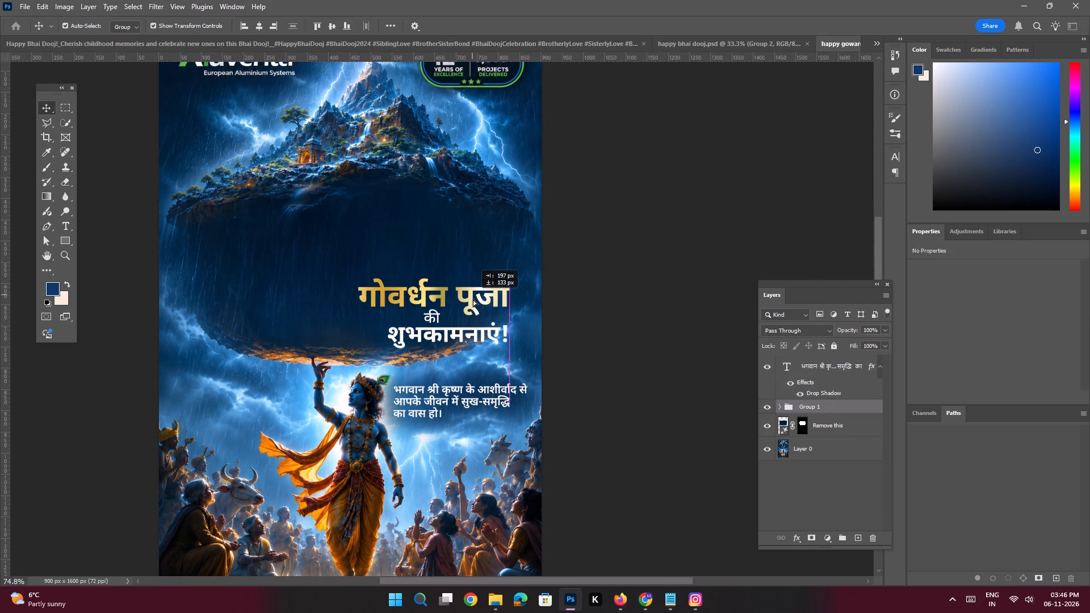
{"action": "left_click_drag", "start_coordinate": [473, 299], "coordinate": [473, 274]}
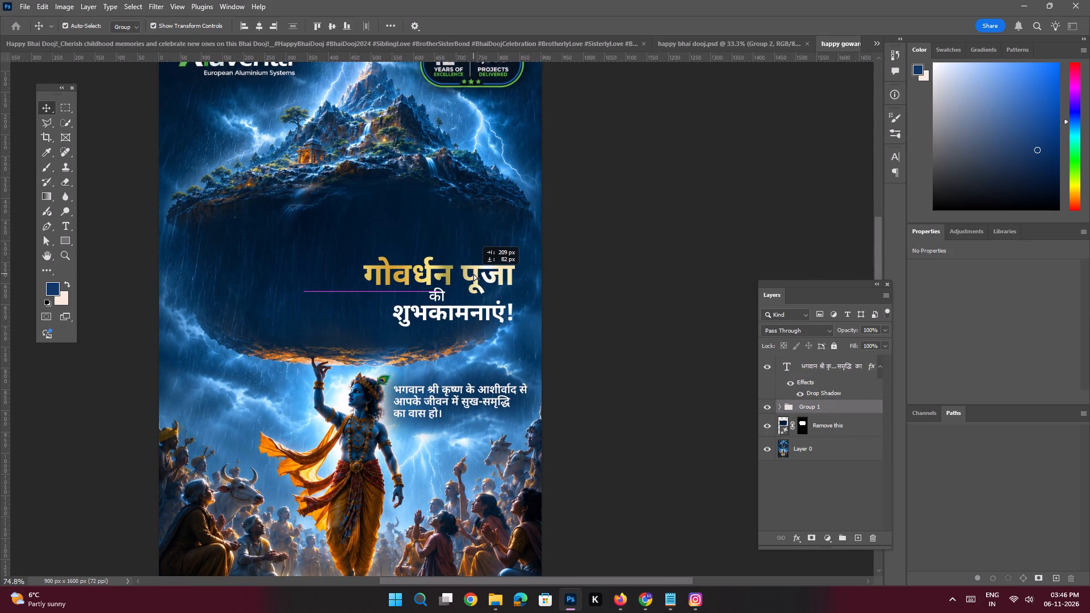
{"action": "left_click_drag", "start_coordinate": [473, 274], "coordinate": [473, 302]}
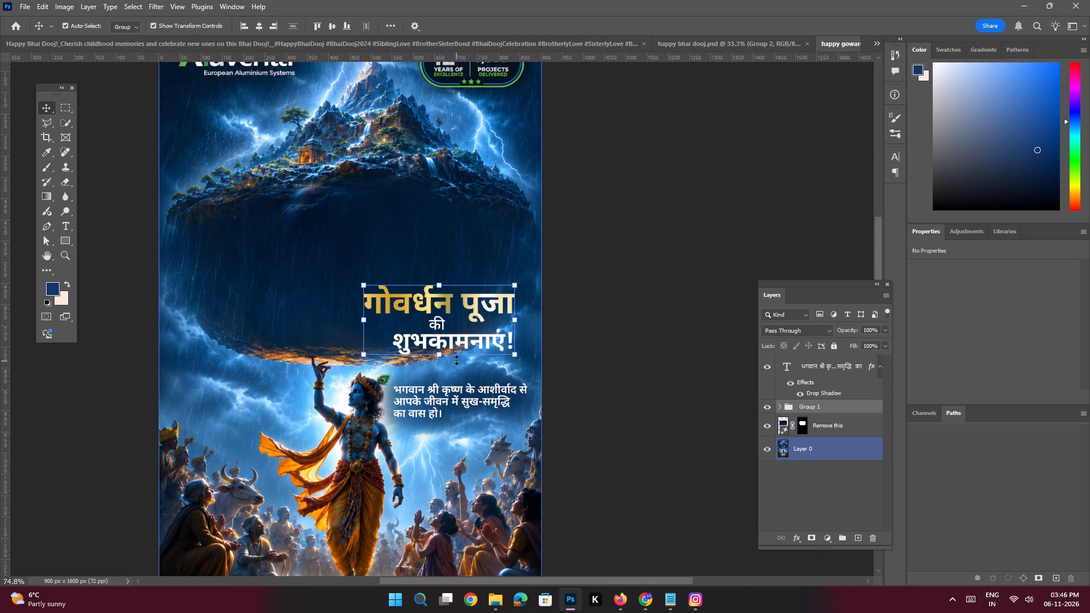
Switch auto-selection to single layers and set the gold "गोवर्धन पूजा" heading's font size to 70 pt.
{"action": "left_click", "coordinate": [131, 24]}
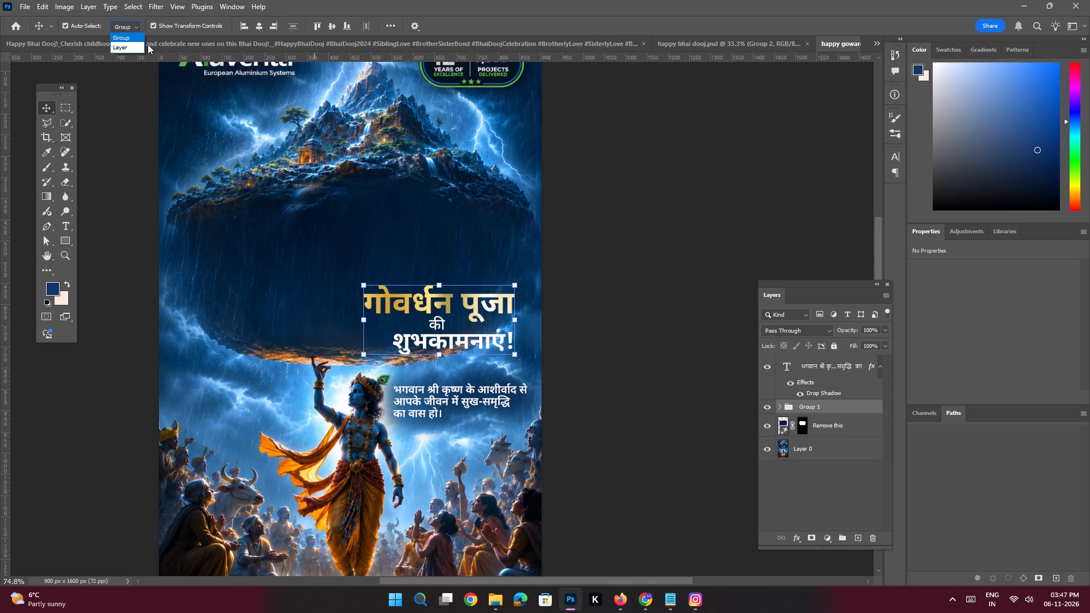
{"action": "left_click", "coordinate": [139, 46]}
{"action": "left_click", "coordinate": [633, 271]}
{"action": "left_click", "coordinate": [502, 297]}
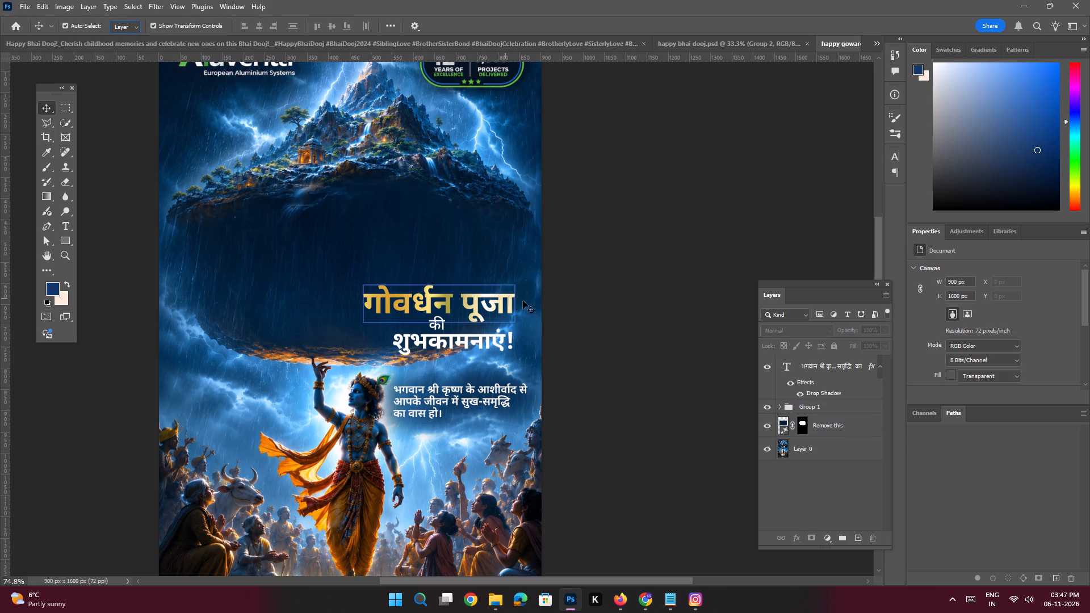
{"action": "left_click_drag", "start_coordinate": [944, 366], "coordinate": [925, 358]}
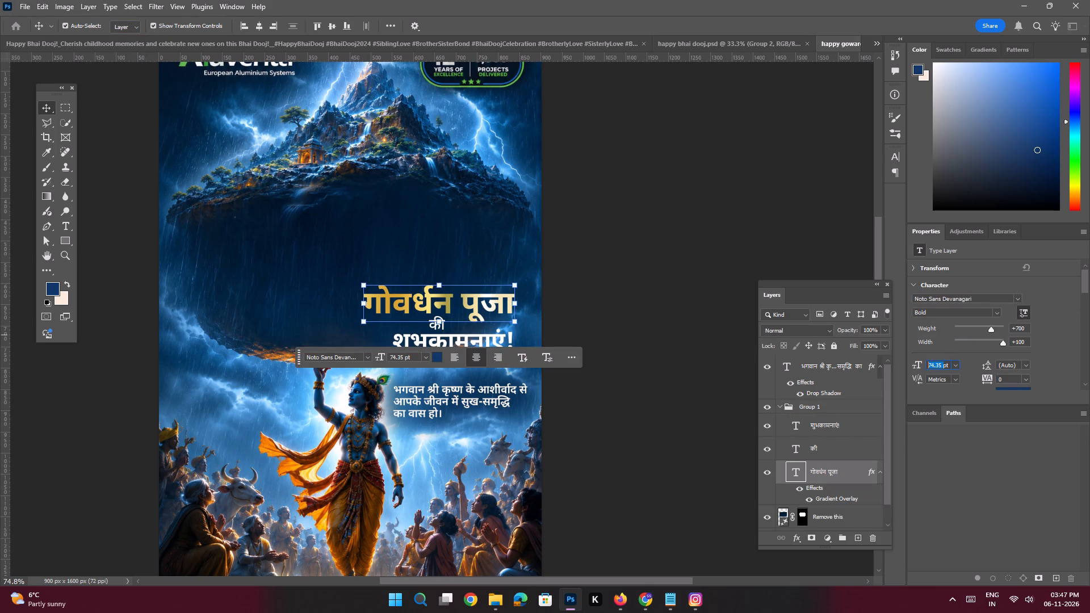
{"action": "left_click_drag", "start_coordinate": [925, 358], "coordinate": [903, 340]}
{"action": "type", "text": "70"}
{"action": "key", "text": "Return"}
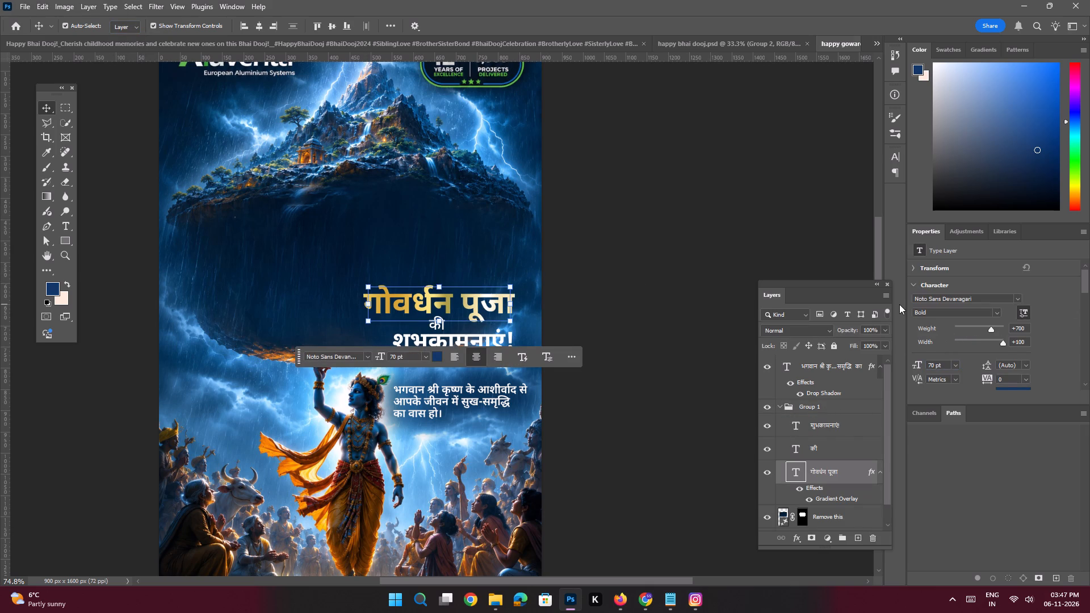
{"action": "left_click", "coordinate": [701, 235]}
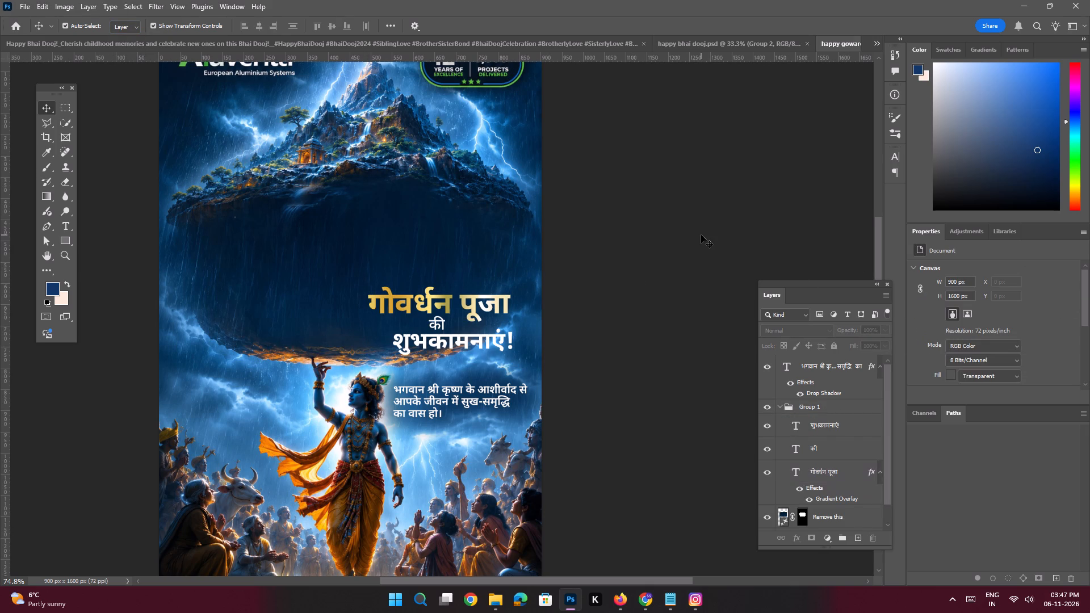
Nudge the "गोवर्धन पूजा" heading two small steps to the right, towards the right edge of "शुभकामनाएं!".
{"action": "left_click", "coordinate": [498, 306]}
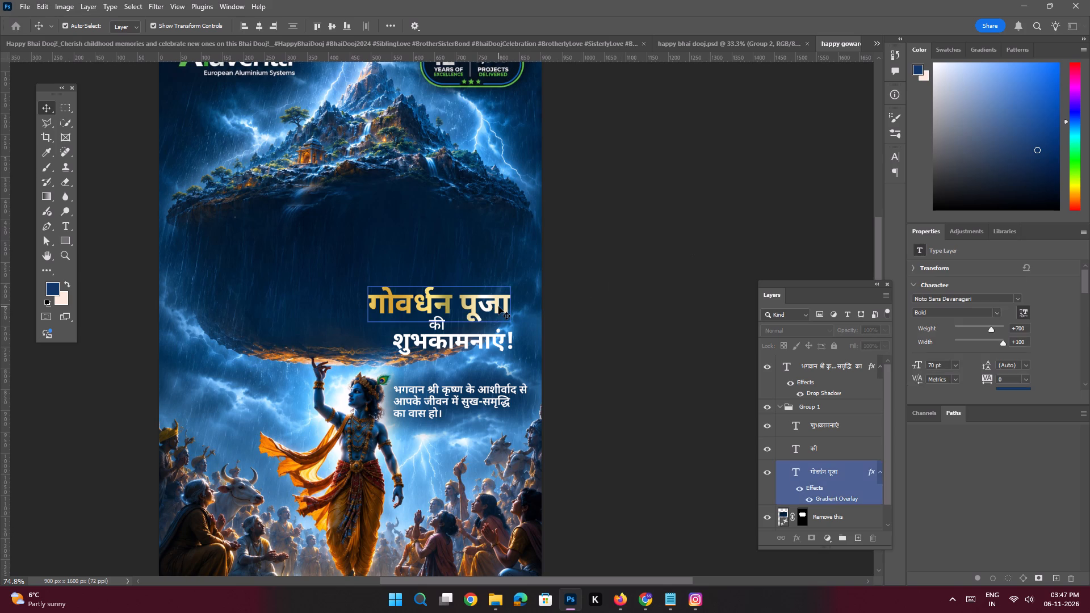
{"action": "key", "text": "Right"}
{"action": "key", "text": "Right"}
{"action": "left_click", "coordinate": [619, 220]}
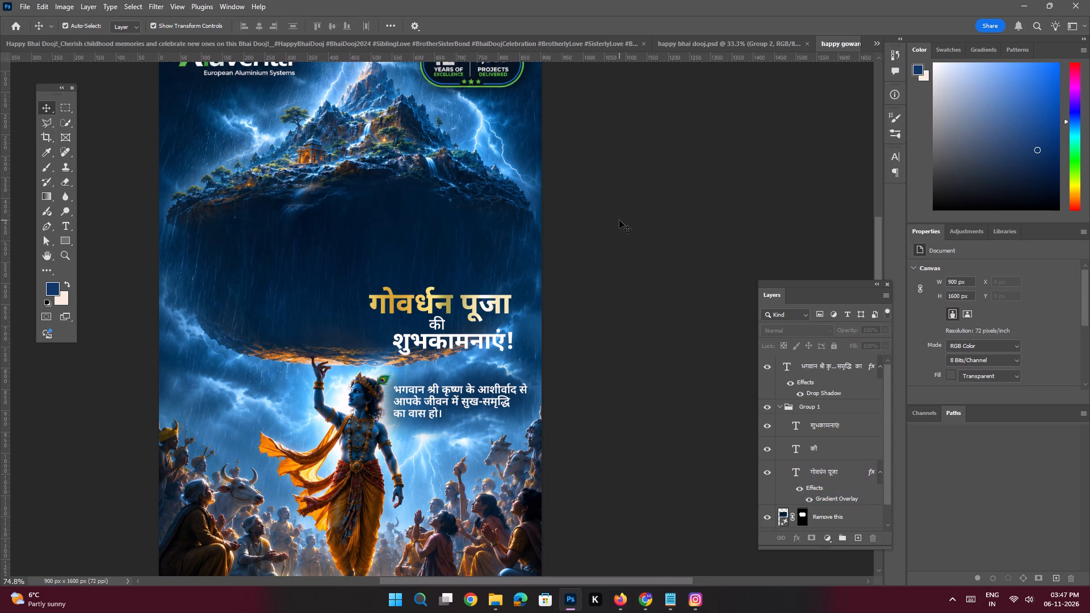
Switch auto-selection back to groups and move the whole greeting slightly up and left, clear of the mountain's bottom edge.
{"action": "key", "text": "ctrl+minus"}
{"action": "key", "text": "ctrl+minus"}
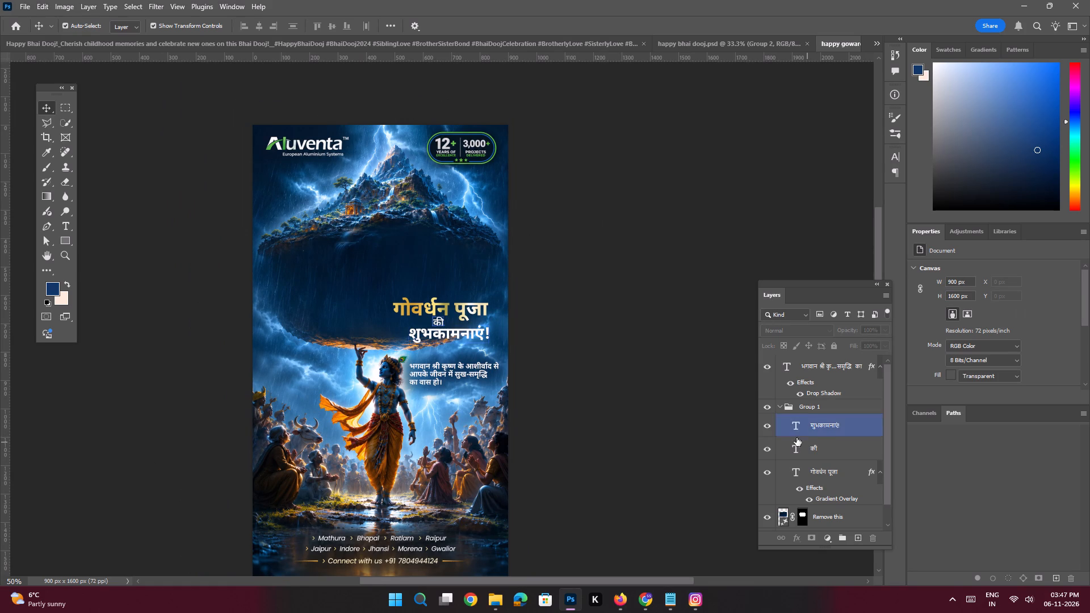
{"action": "left_click", "coordinate": [659, 431]}
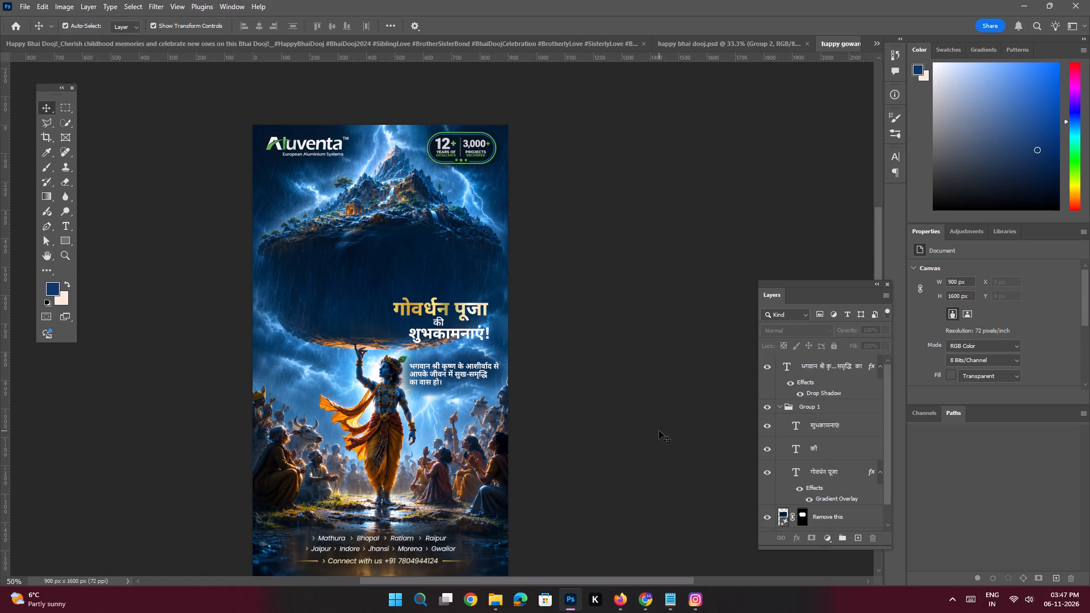
{"action": "left_click", "coordinate": [132, 26]}
{"action": "left_click", "coordinate": [126, 33]}
{"action": "left_click", "coordinate": [144, 150]}
{"action": "left_click_drag", "start_coordinate": [451, 316], "coordinate": [444, 316]}
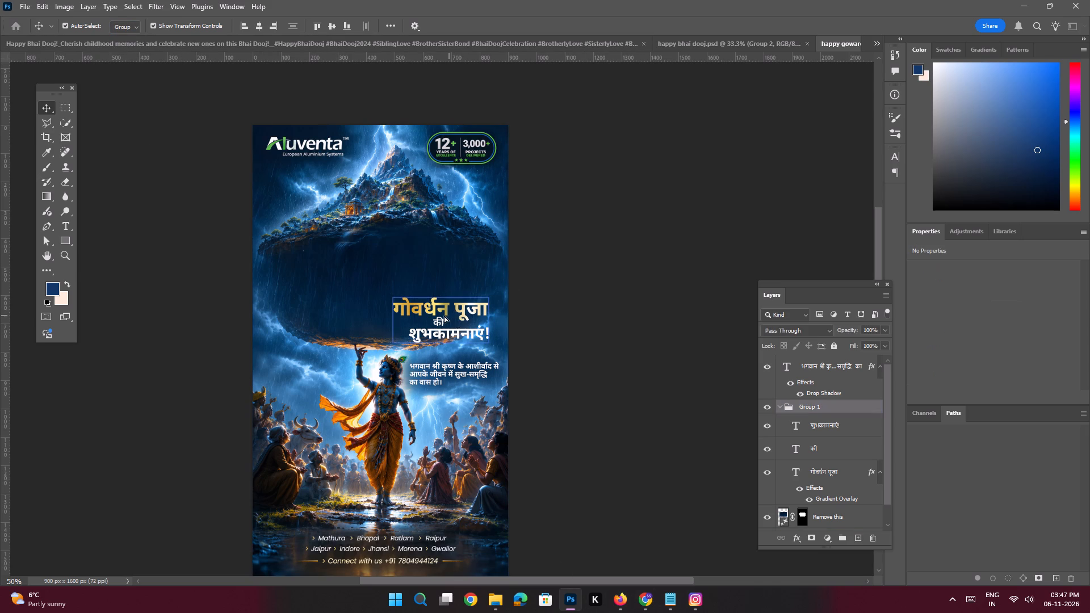
{"action": "left_click_drag", "start_coordinate": [444, 316], "coordinate": [435, 303]}
{"action": "left_click", "coordinate": [596, 344]}
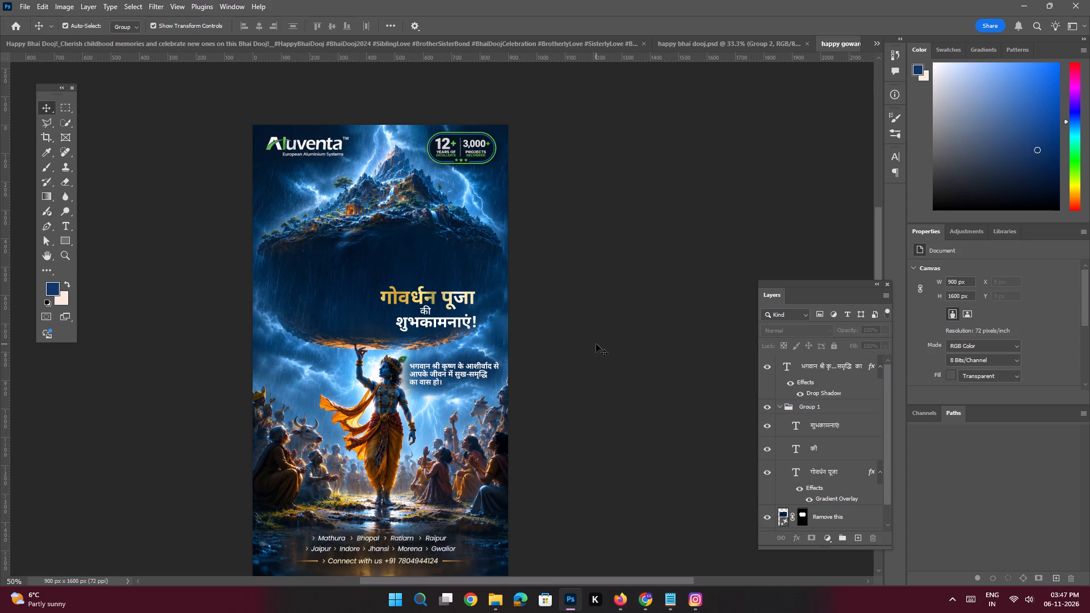
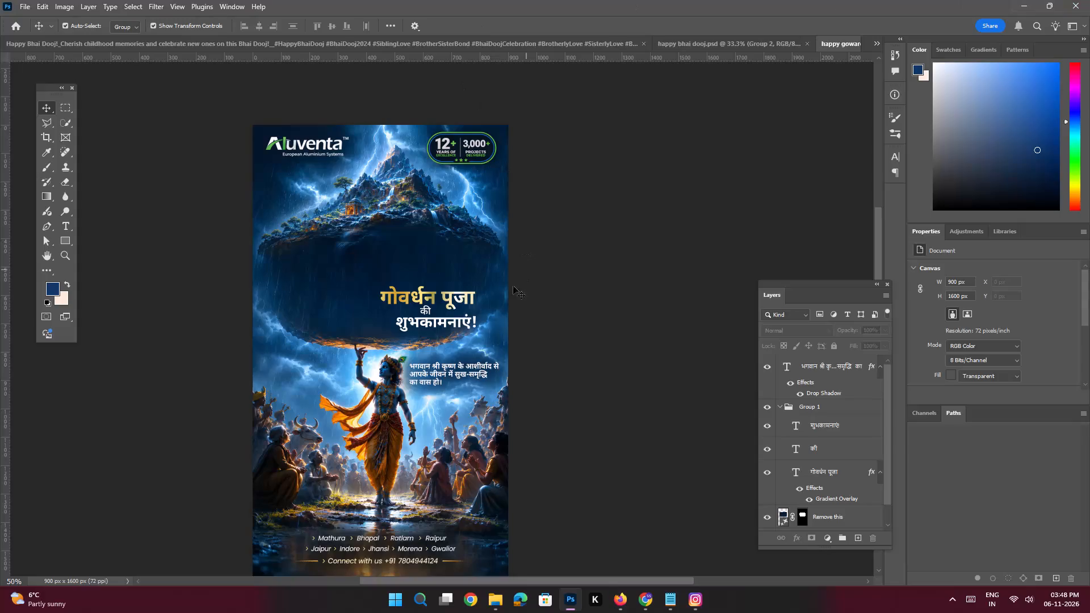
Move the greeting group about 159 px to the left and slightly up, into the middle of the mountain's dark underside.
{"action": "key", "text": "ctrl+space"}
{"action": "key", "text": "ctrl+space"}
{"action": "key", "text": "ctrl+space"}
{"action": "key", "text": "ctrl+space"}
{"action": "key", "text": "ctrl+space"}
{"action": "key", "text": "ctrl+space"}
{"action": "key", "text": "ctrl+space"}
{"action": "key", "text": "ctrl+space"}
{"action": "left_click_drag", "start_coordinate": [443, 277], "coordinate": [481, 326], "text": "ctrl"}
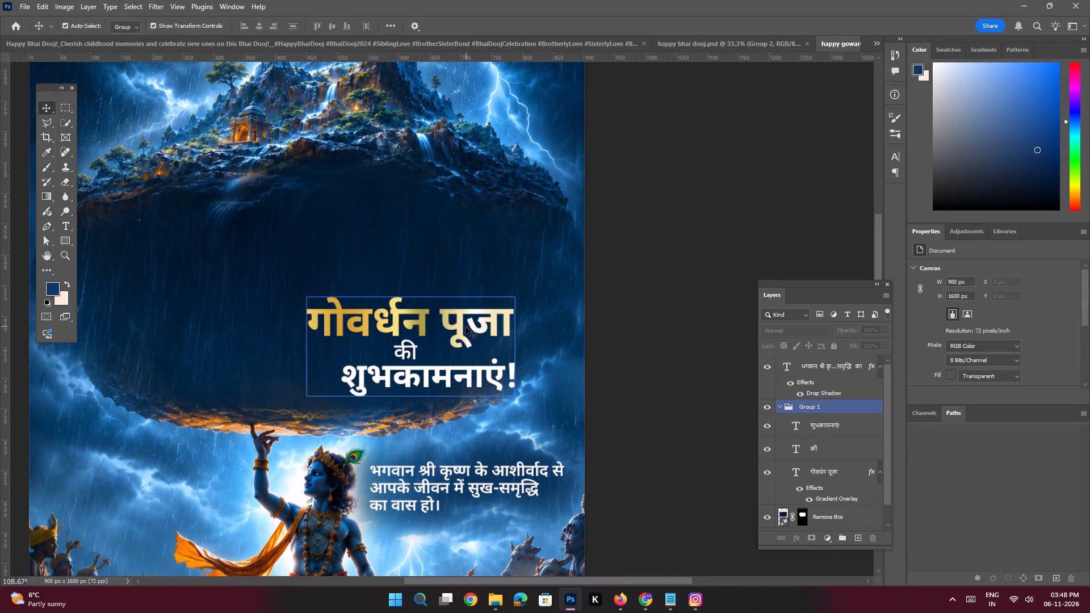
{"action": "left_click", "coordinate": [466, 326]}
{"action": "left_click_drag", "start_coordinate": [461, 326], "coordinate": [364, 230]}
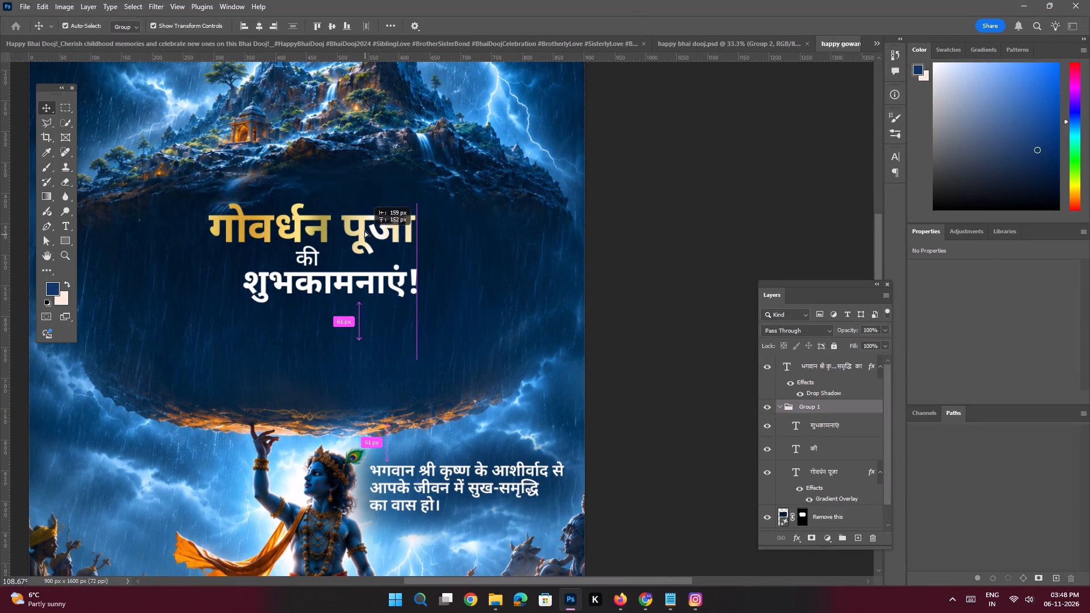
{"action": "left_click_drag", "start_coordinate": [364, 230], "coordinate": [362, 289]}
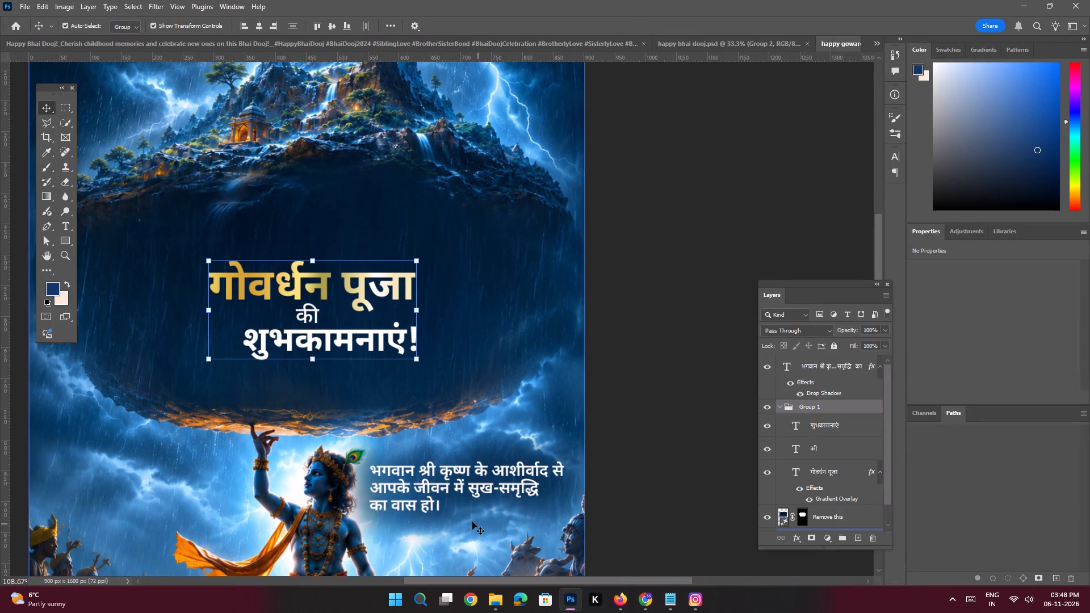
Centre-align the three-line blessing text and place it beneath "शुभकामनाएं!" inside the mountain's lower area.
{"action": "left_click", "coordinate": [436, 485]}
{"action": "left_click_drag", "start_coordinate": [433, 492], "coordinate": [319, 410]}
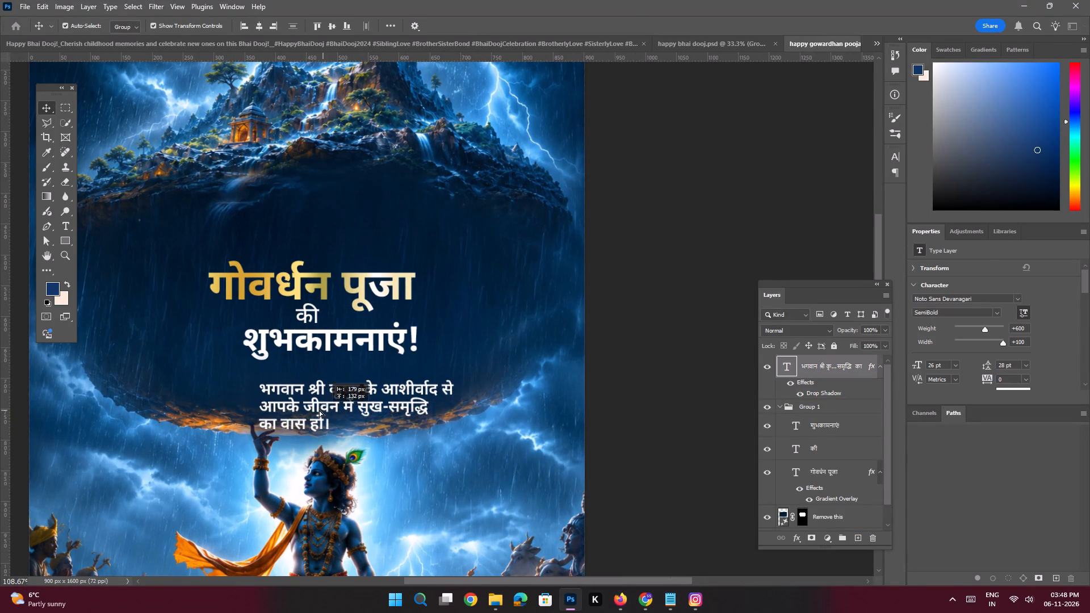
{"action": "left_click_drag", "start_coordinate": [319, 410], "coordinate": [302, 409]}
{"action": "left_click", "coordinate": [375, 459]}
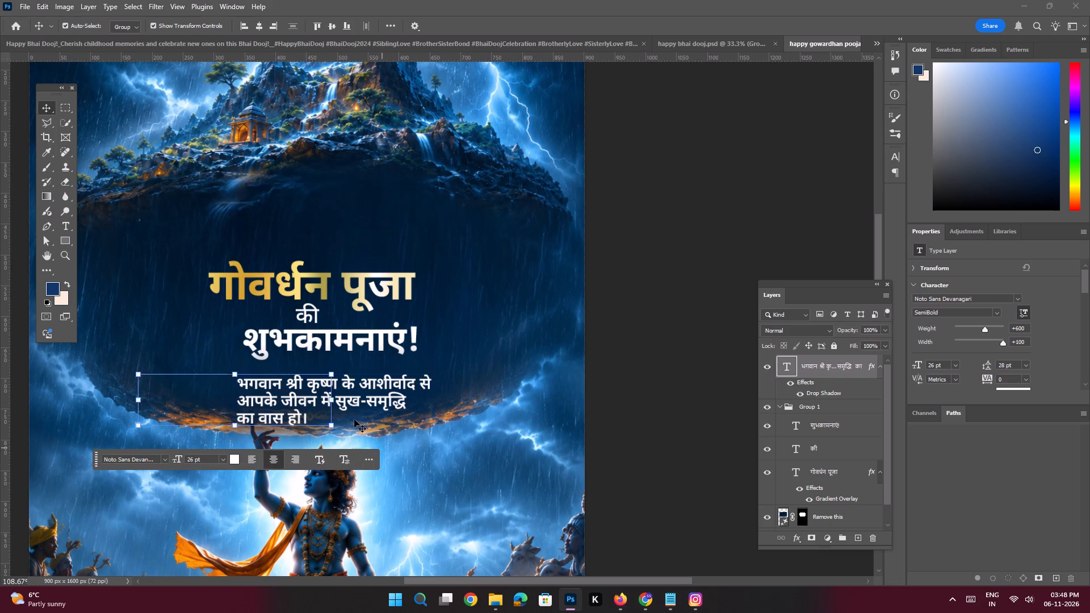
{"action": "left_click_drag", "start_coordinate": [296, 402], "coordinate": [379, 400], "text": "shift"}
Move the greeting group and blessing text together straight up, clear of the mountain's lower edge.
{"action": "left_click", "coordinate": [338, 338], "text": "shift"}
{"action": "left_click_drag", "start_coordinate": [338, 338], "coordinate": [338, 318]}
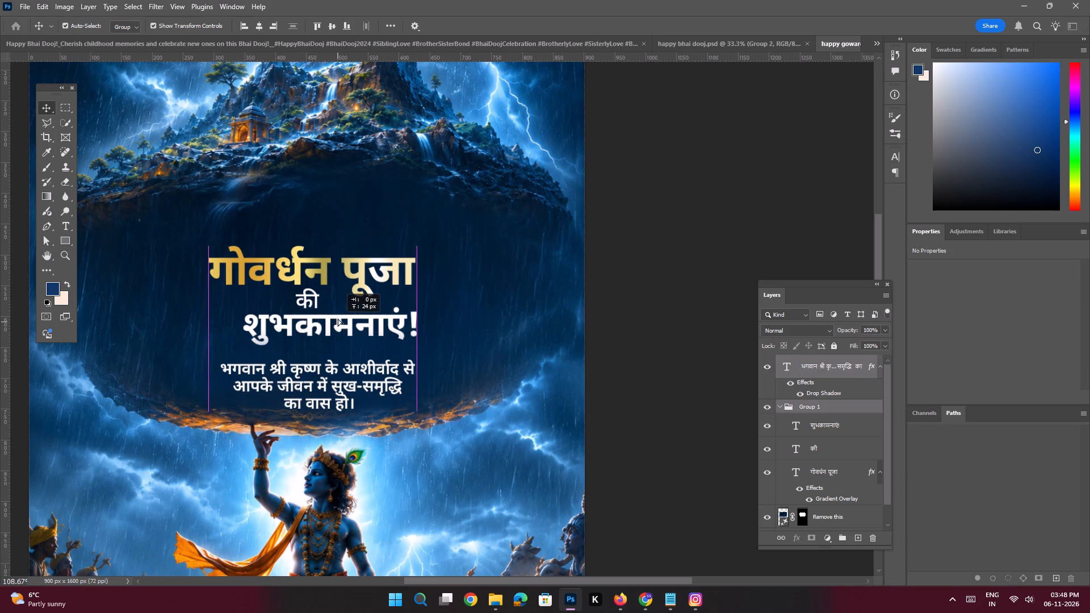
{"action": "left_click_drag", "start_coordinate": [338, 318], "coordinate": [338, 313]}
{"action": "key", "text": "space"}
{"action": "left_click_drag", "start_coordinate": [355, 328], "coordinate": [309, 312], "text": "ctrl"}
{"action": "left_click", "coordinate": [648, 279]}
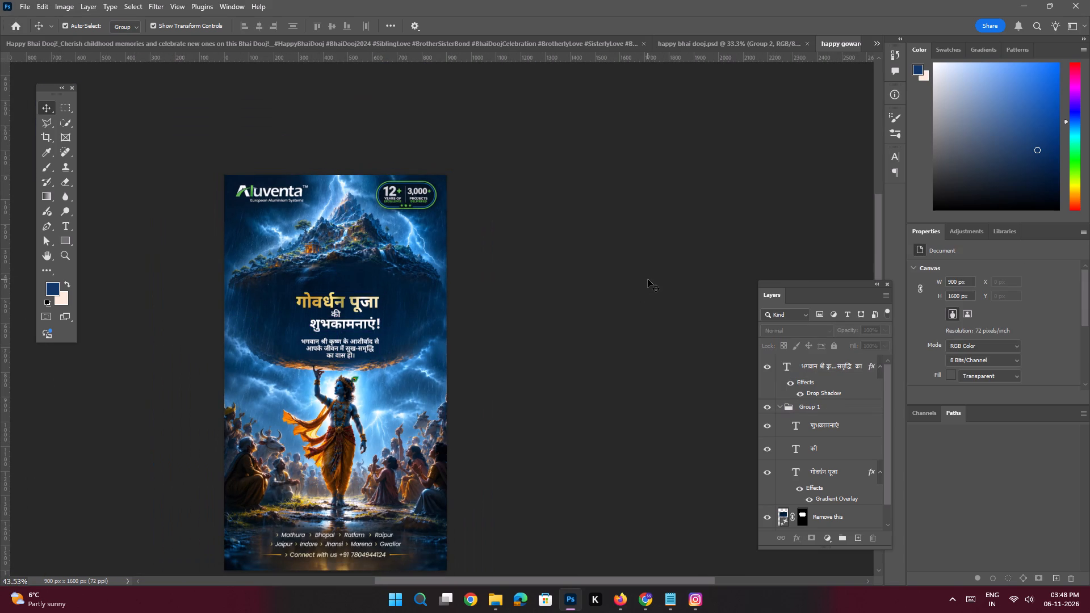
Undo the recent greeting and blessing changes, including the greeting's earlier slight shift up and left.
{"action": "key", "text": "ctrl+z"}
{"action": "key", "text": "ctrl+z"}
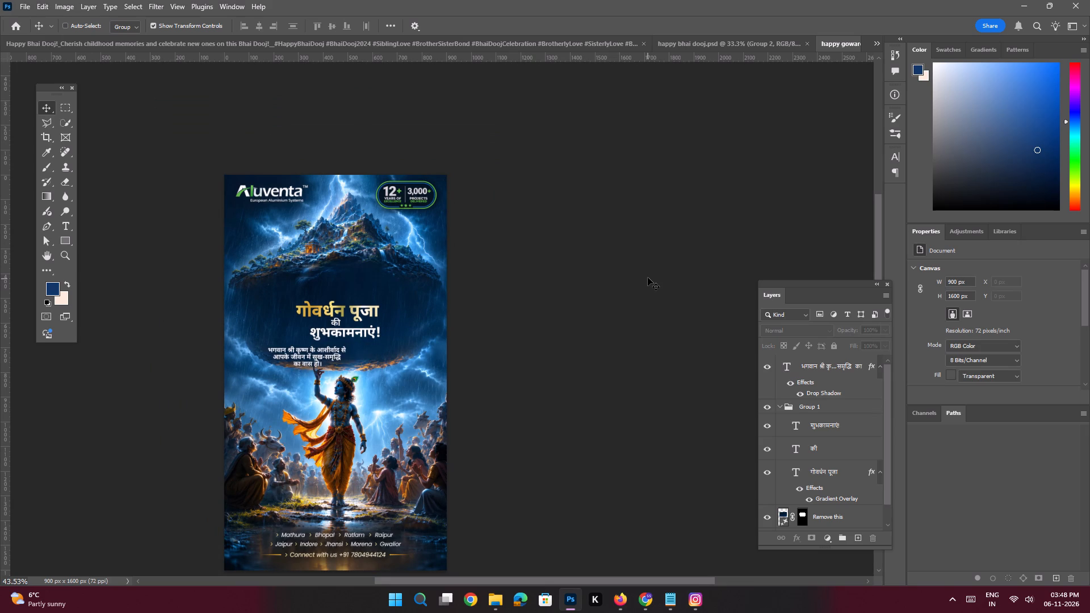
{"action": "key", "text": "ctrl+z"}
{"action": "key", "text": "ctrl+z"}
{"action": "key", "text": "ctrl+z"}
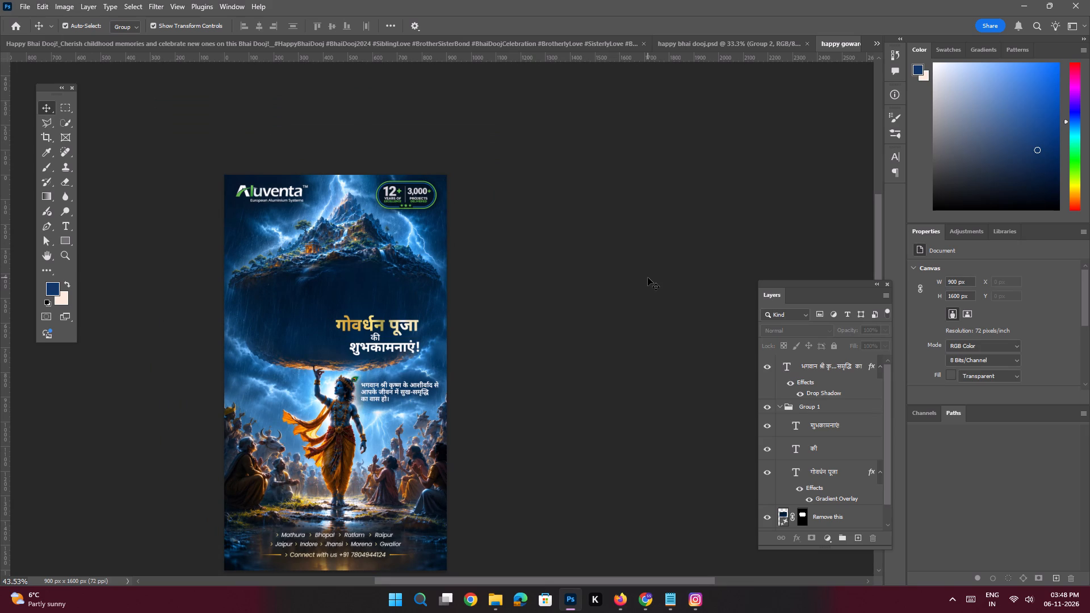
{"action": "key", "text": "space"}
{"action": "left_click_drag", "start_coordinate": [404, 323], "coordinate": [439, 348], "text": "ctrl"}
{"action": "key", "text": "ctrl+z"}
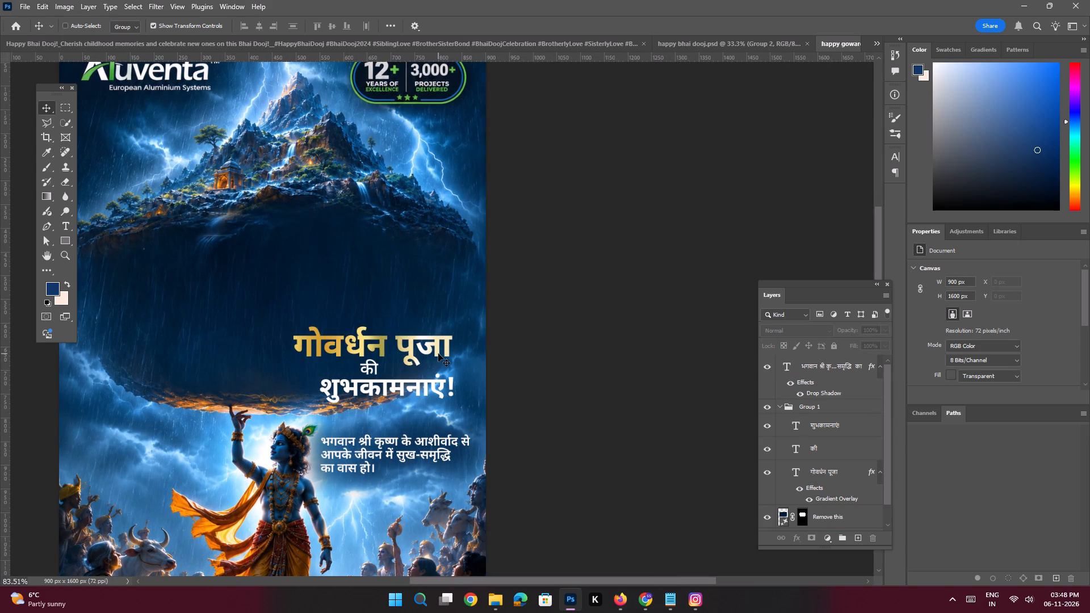
Centre the greeting group horizontally on the poster and raise it slightly above the mountain's lower edge.
{"action": "left_click", "coordinate": [379, 343]}
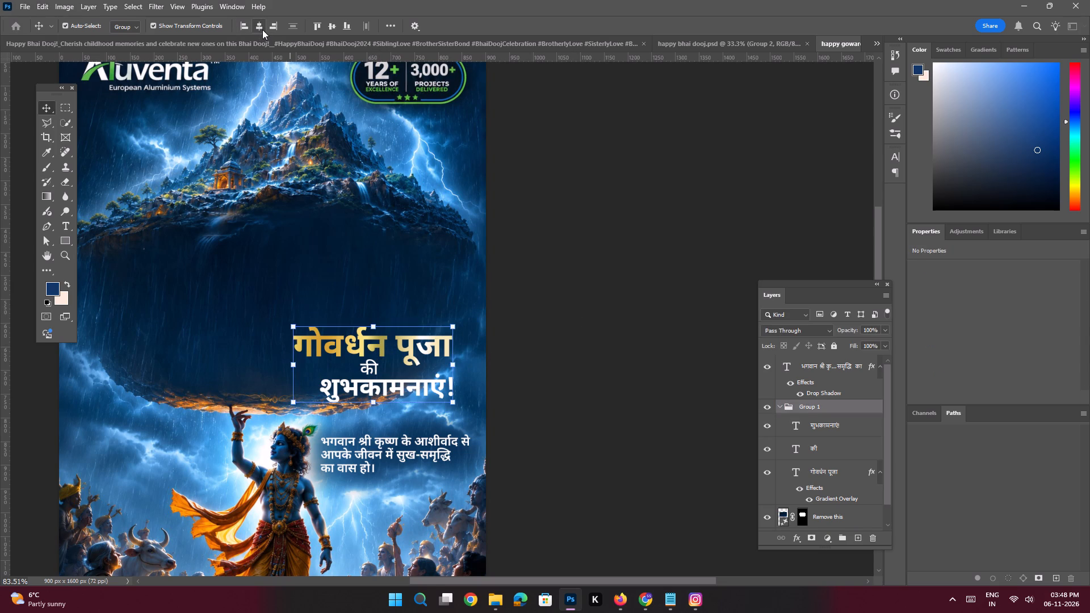
{"action": "left_click", "coordinate": [262, 30]}
{"action": "left_click_drag", "start_coordinate": [283, 339], "coordinate": [284, 328], "text": "shift"}
{"action": "left_click", "coordinate": [283, 329], "text": "shift"}
{"action": "left_click", "coordinate": [586, 291]}
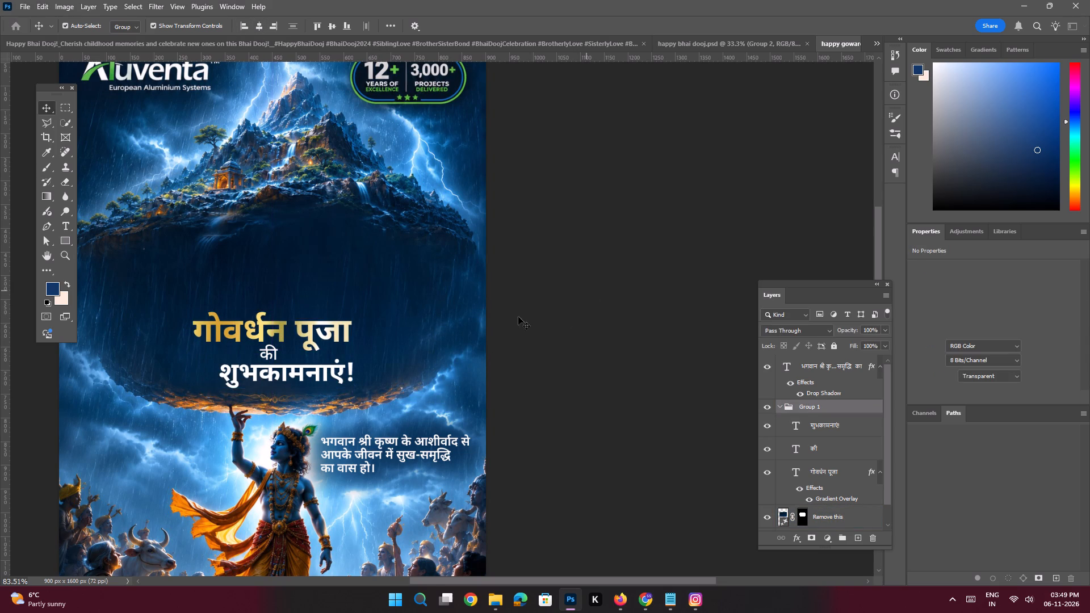
{"action": "key", "text": "space"}
{"action": "key", "text": "space"}
{"action": "left_click_drag", "start_coordinate": [419, 319], "coordinate": [380, 305], "text": "ctrl"}
{"action": "left_click", "coordinate": [515, 278]}
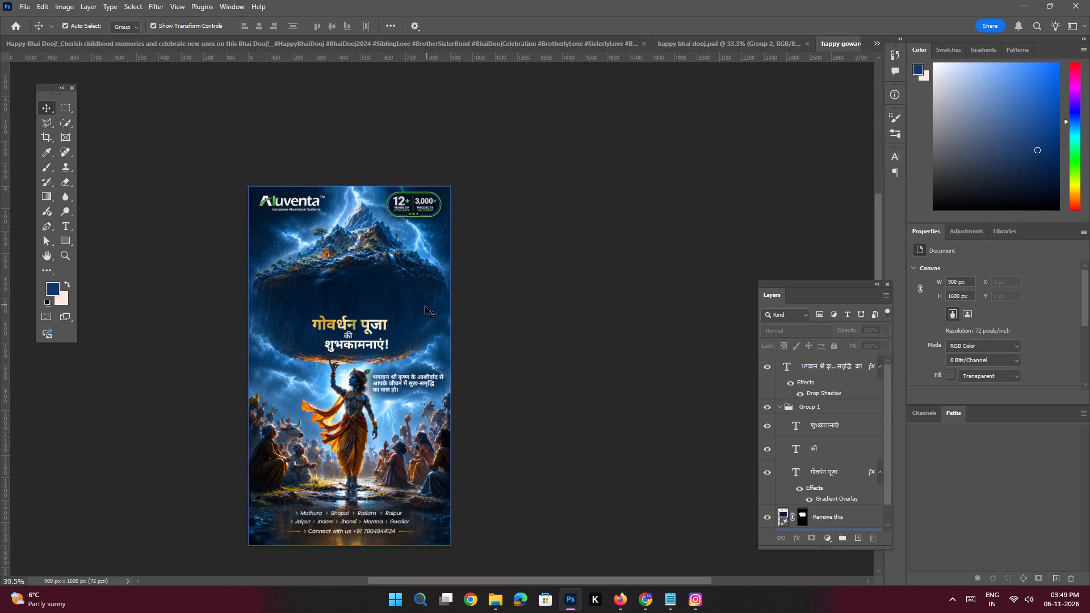
Move the centred greeting group slightly higher, leaving more space above the mountain's glowing lower edge.
{"action": "key", "text": "ctrl+space"}
{"action": "key", "text": "ctrl+space"}
{"action": "key", "text": "ctrl+space"}
{"action": "key", "text": "ctrl+space"}
{"action": "key", "text": "ctrl+space"}
{"action": "key", "text": "ctrl+space"}
{"action": "key", "text": "ctrl+space"}
{"action": "key", "text": "ctrl+space"}
{"action": "key", "text": "ctrl+space"}
{"action": "key", "text": "ctrl+space"}
{"action": "key", "text": "ctrl+space"}
{"action": "key", "text": "ctrl+space"}
{"action": "key", "text": "ctrl+space"}
{"action": "key", "text": "ctrl+space"}
{"action": "key", "text": "ctrl+space"}
{"action": "key", "text": "ctrl+space"}
{"action": "key", "text": "ctrl+space"}
{"action": "key", "text": "ctrl+space"}
{"action": "key", "text": "ctrl+space"}
{"action": "key", "text": "ctrl+space"}
{"action": "left_click_drag", "start_coordinate": [367, 320], "coordinate": [398, 352], "text": "ctrl"}
{"action": "left_click", "coordinate": [379, 331]}
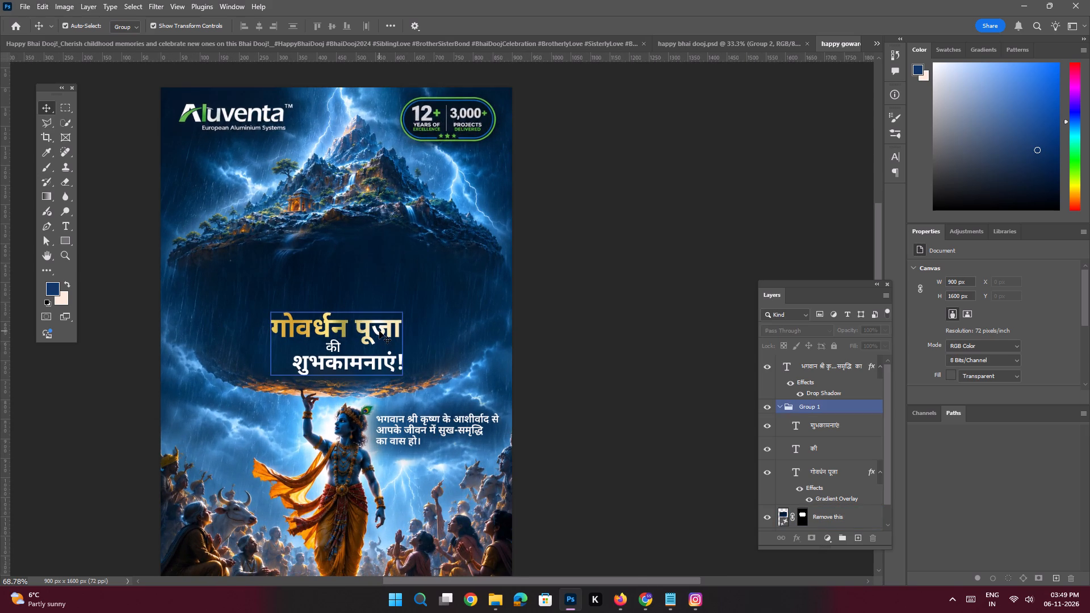
{"action": "left_click_drag", "start_coordinate": [380, 328], "coordinate": [380, 320], "text": "shift"}
{"action": "key", "text": "space"}
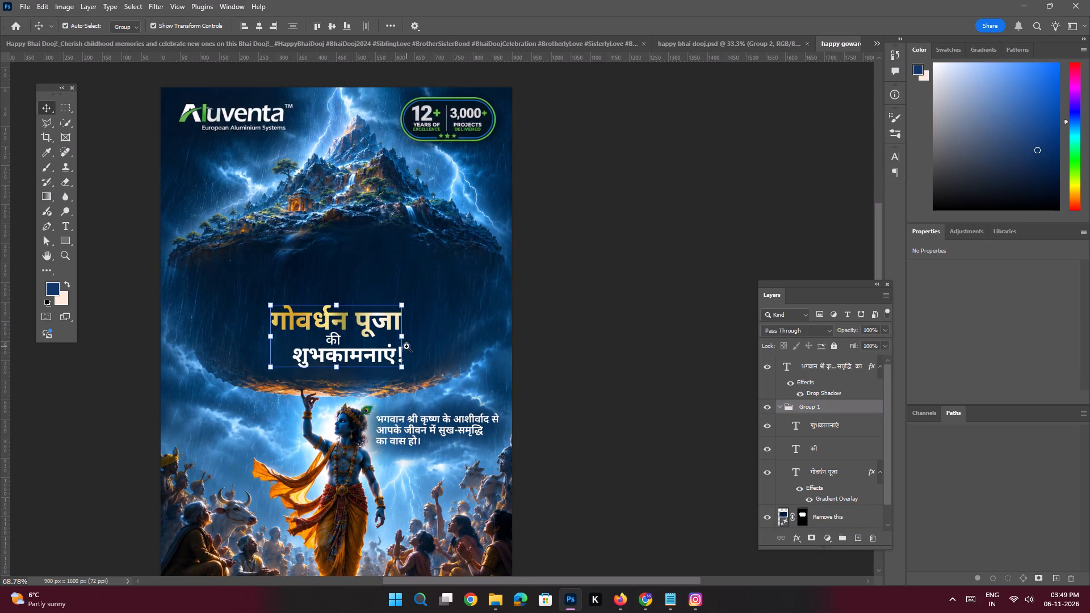
{"action": "left_click_drag", "start_coordinate": [406, 346], "coordinate": [389, 342], "text": "ctrl"}
{"action": "left_click", "coordinate": [619, 303]}
{"action": "key", "text": "space"}
{"action": "left_click_drag", "start_coordinate": [602, 343], "coordinate": [590, 341], "text": "ctrl"}
Save the Govardhan Puja poster document.
{"action": "key", "text": "ctrl+s"}
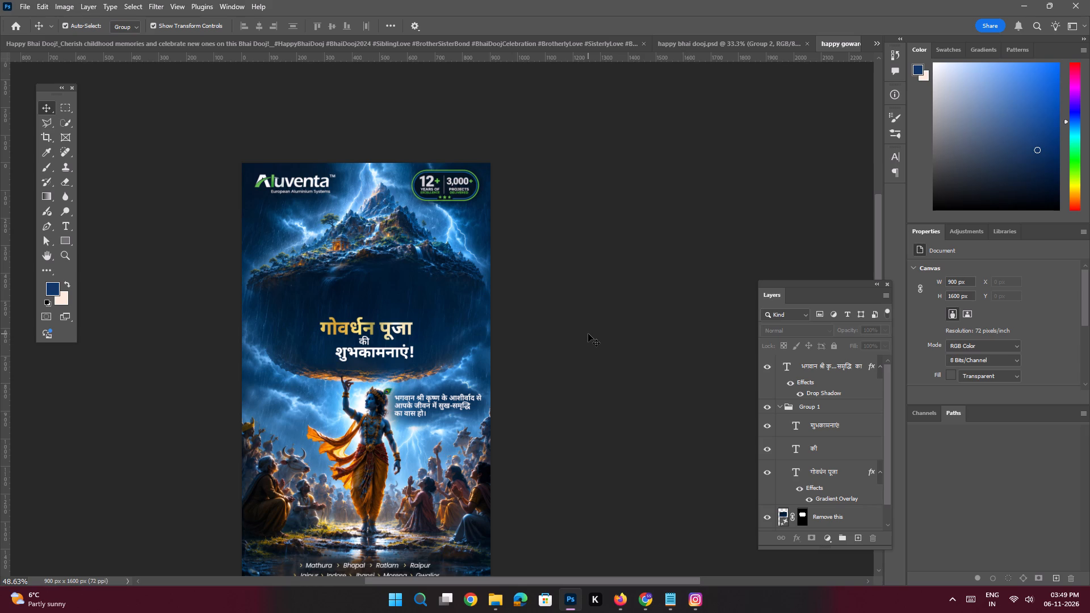
Nudge the greeting group a little higher within the mountain's dark underside and deselect it.
{"action": "scroll", "coordinate": [606, 341], "scroll_direction": "down", "scroll_amount": 2}
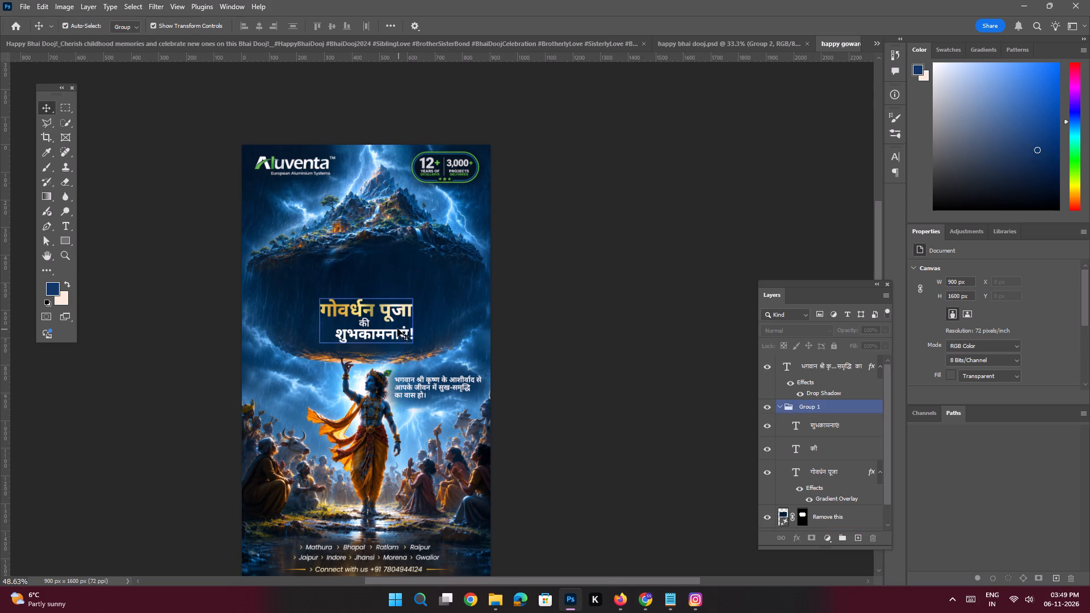
{"action": "left_click_drag", "start_coordinate": [397, 328], "coordinate": [396, 322]}
{"action": "left_click", "coordinate": [766, 353]}
{"action": "left_click", "coordinate": [685, 360]}
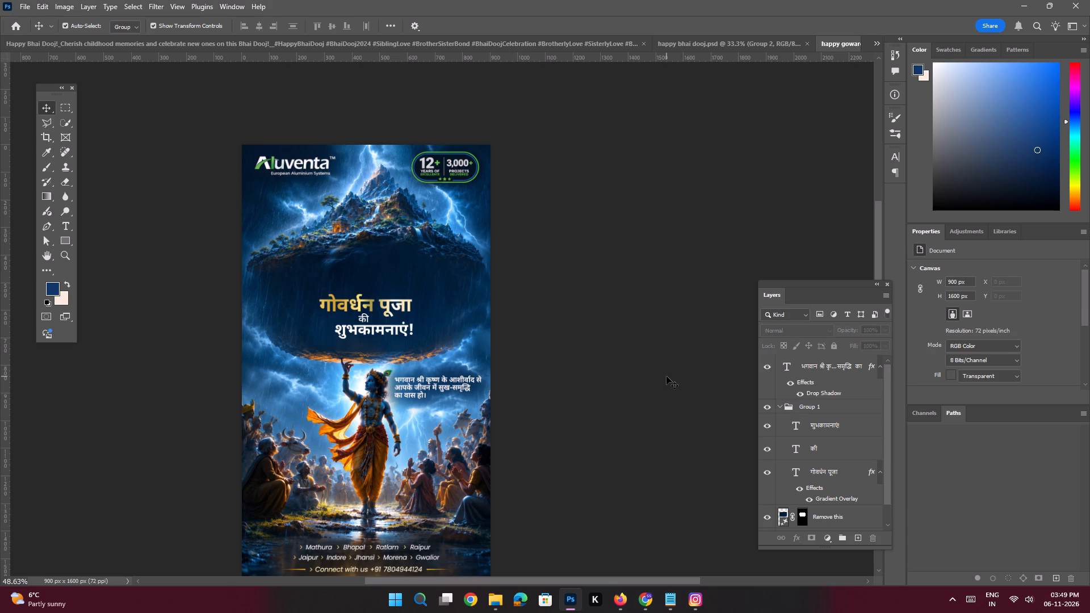